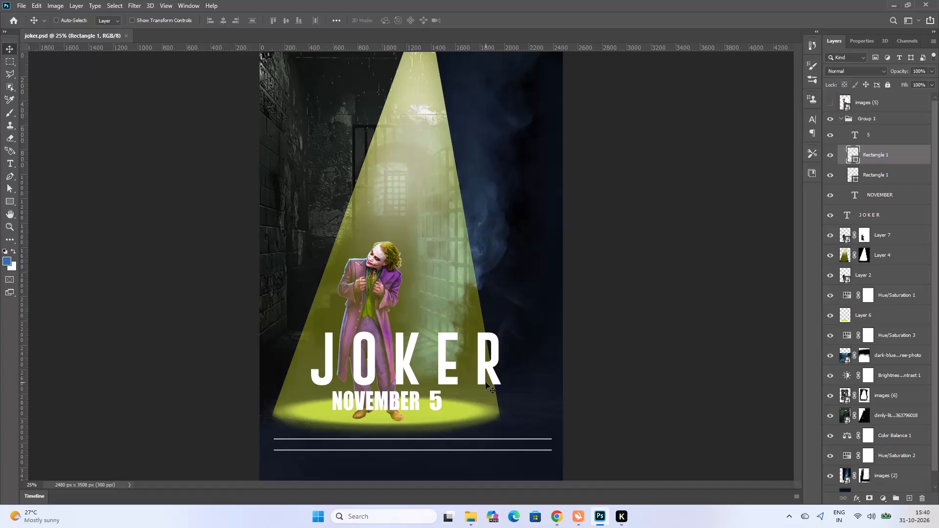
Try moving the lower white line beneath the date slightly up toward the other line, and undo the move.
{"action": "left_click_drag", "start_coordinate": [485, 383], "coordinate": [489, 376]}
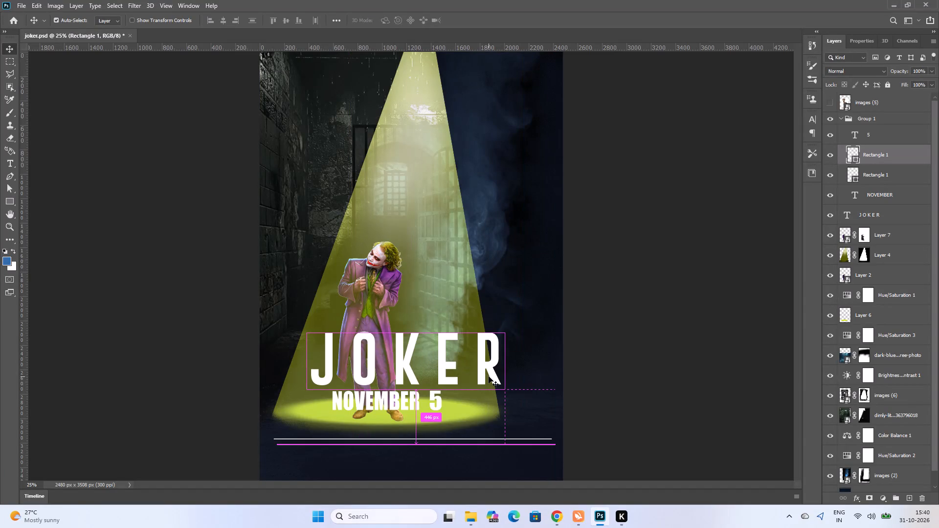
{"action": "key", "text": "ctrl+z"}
Select the lower of the two white lines near the poster's bottom edge and start Free Transform on it.
{"action": "scroll", "coordinate": [420, 432], "scroll_direction": "up", "scroll_amount": 4, "text": "alt"}
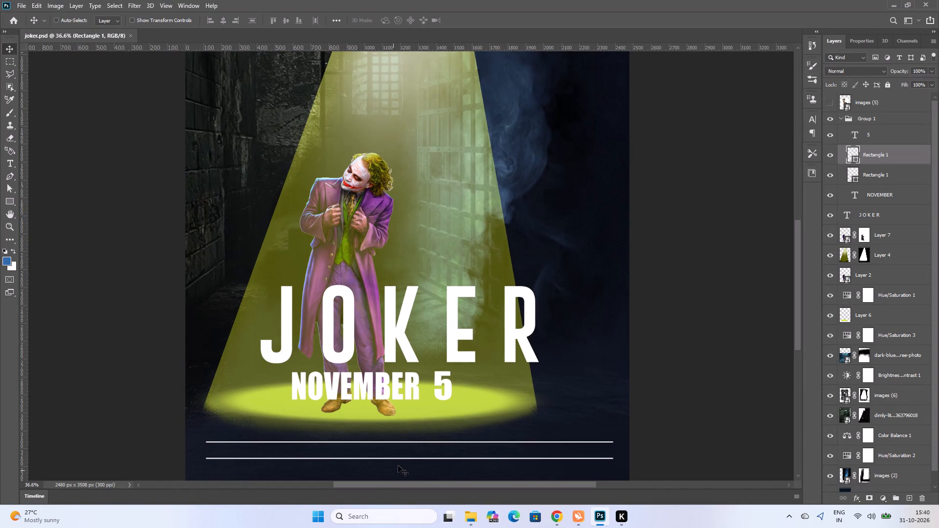
{"action": "scroll", "coordinate": [400, 459], "scroll_direction": "down", "scroll_amount": 8}
{"action": "left_click", "coordinate": [411, 396]}
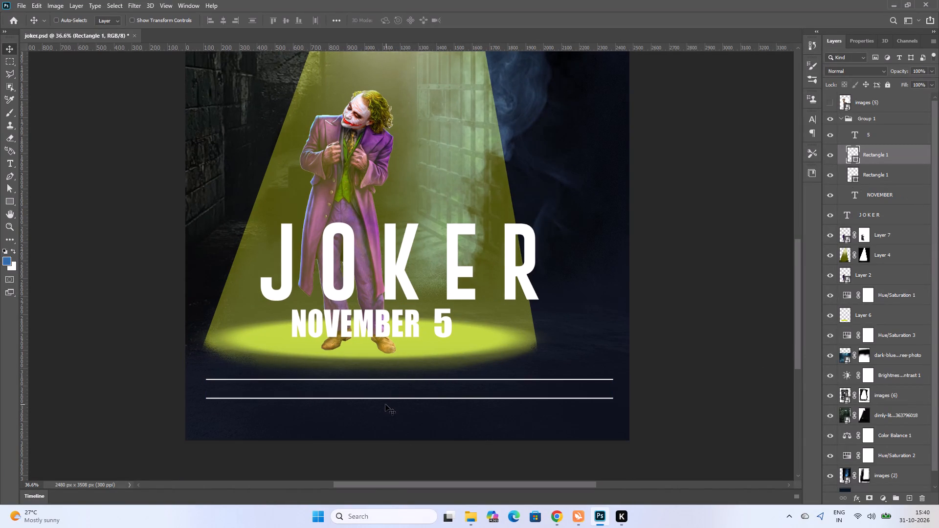
{"action": "left_click", "coordinate": [391, 397]}
{"action": "left_click", "coordinate": [392, 398]}
{"action": "key", "text": "ctrl+t"}
Move the lower white line slightly down, to a Y position of about 3305 px.
{"action": "left_click_drag", "start_coordinate": [392, 398], "coordinate": [393, 404]}
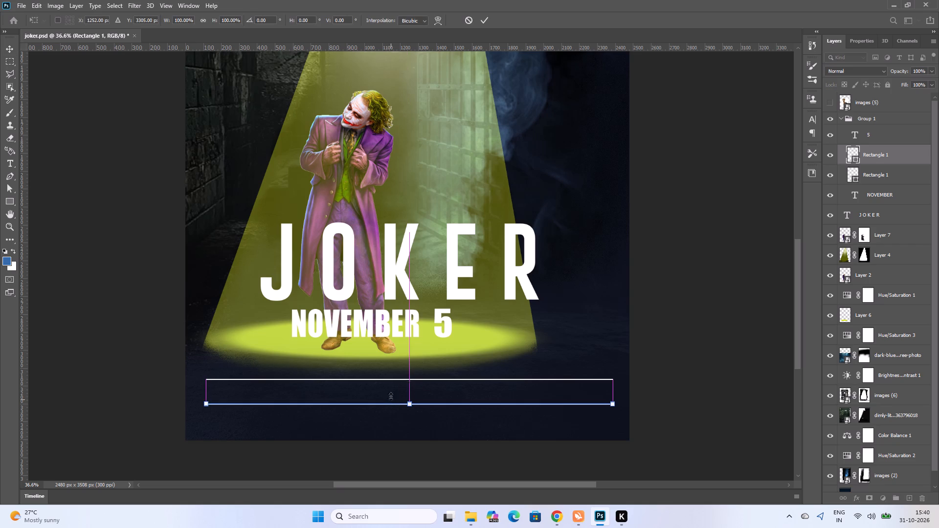
Free-transform the upper white line beneath the date and move it down about 30 px, to a Y position of 3197 px.
{"action": "left_click", "coordinate": [392, 380]}
{"action": "left_click", "coordinate": [880, 180]}
{"action": "left_click", "coordinate": [429, 380]}
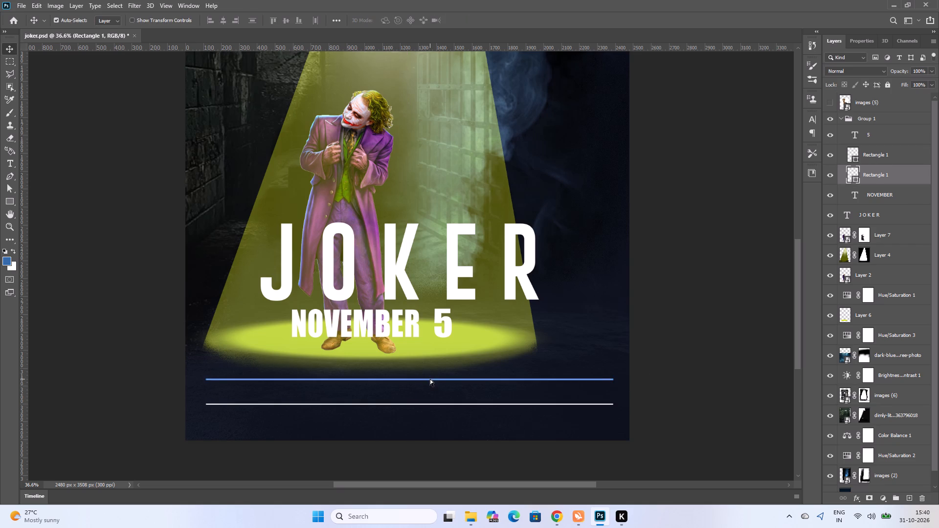
{"action": "key", "text": "ctrl+t"}
{"action": "left_click", "coordinate": [430, 377]}
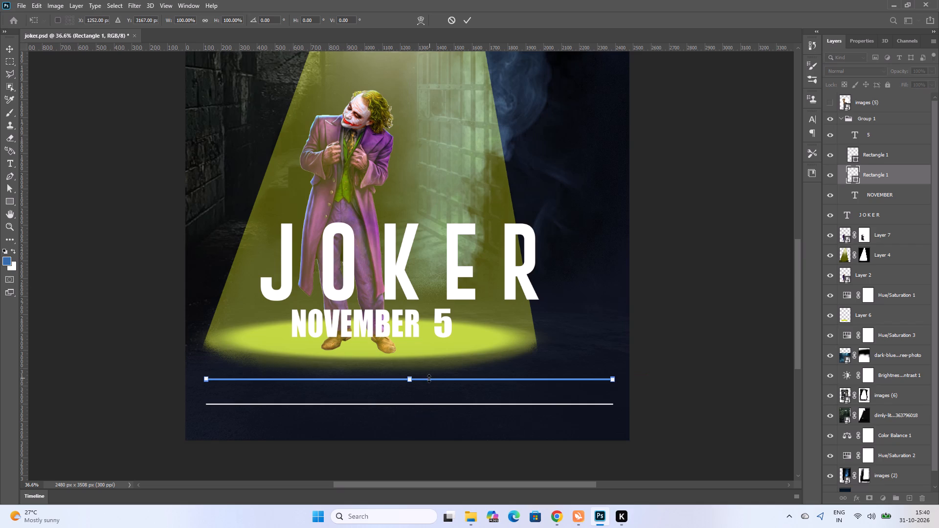
{"action": "left_click_drag", "start_coordinate": [429, 379], "coordinate": [430, 384]}
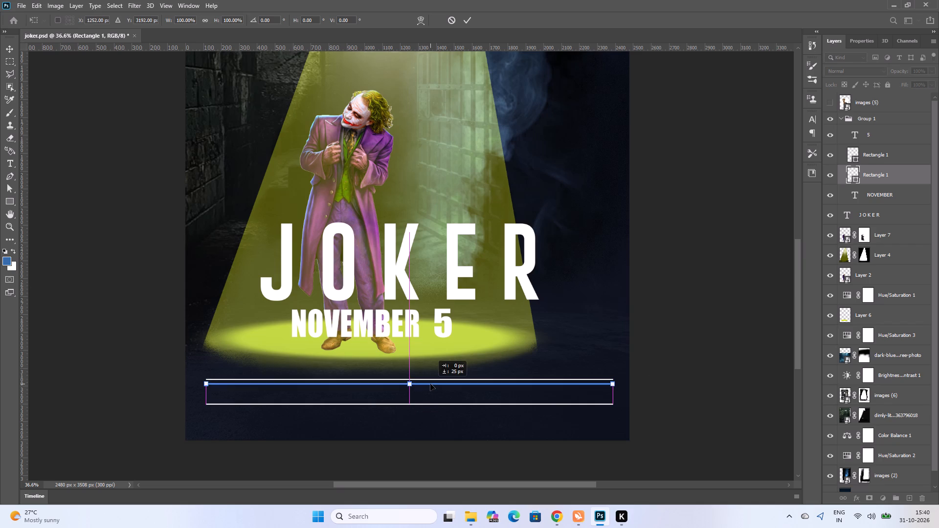
{"action": "left_click_drag", "start_coordinate": [430, 384], "coordinate": [430, 385]}
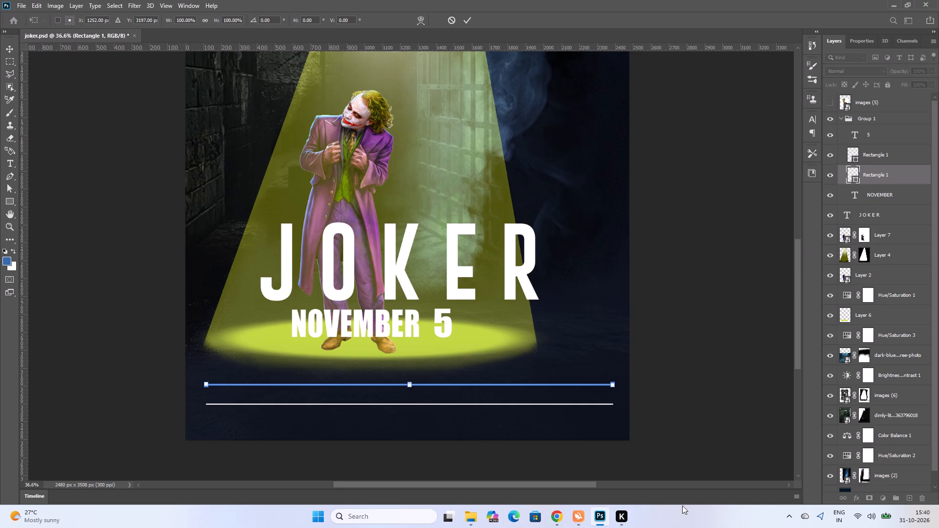
Switch to the Chrome browser's New Tab window.
{"action": "left_click", "coordinate": [559, 518]}
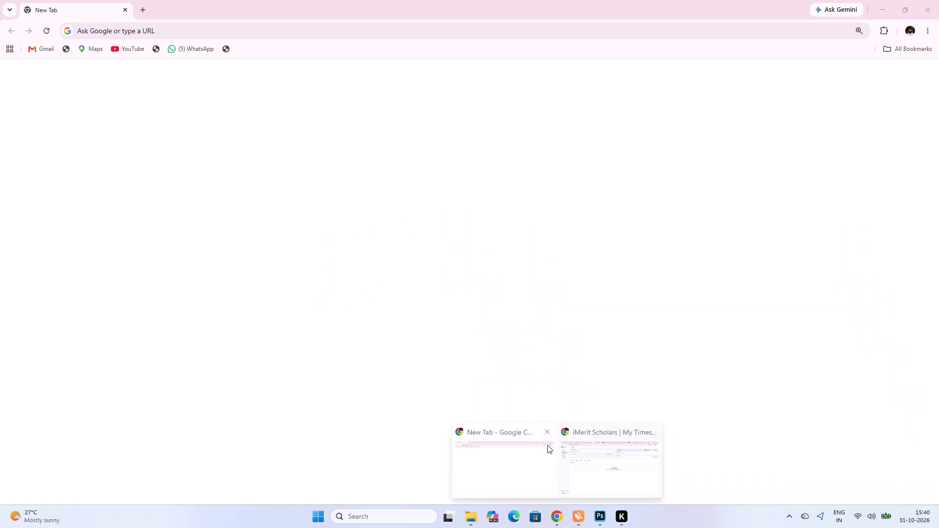
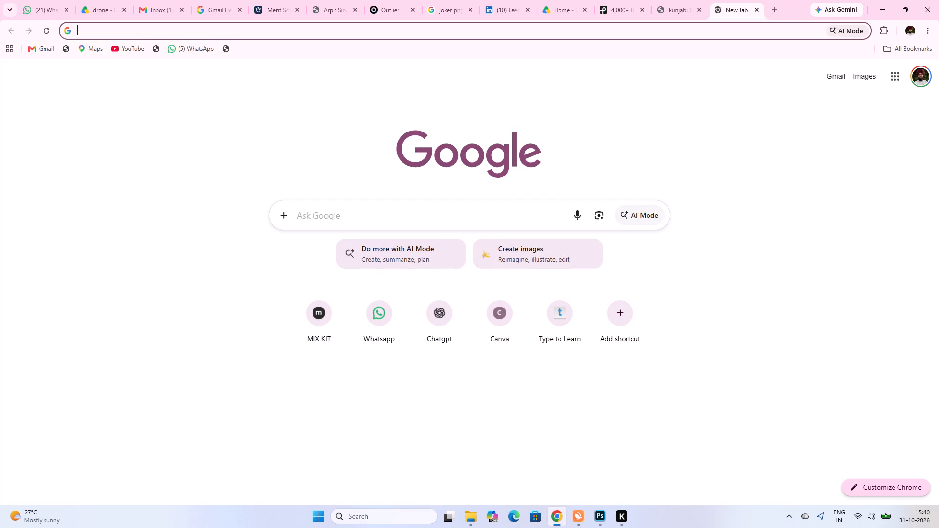
Search Google for "fomt" in the empty new Chrome tab.
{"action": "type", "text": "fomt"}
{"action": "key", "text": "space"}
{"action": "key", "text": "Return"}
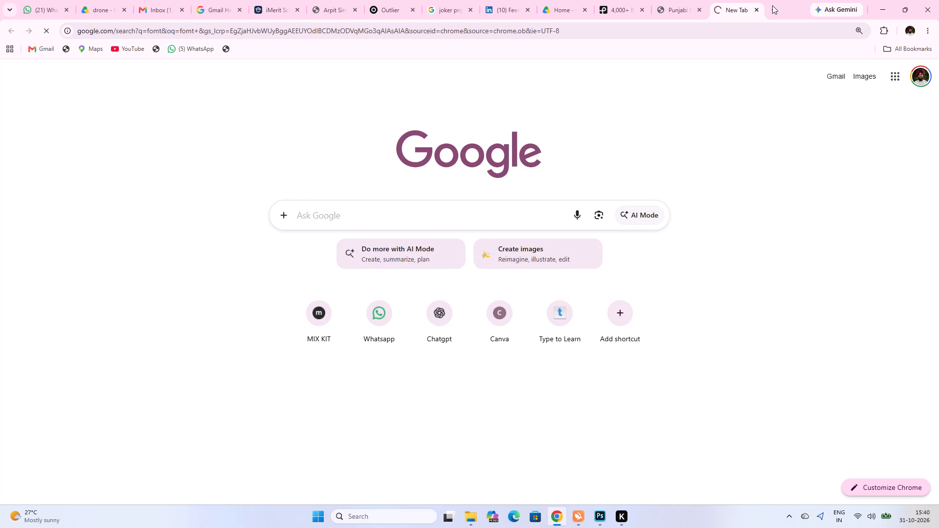
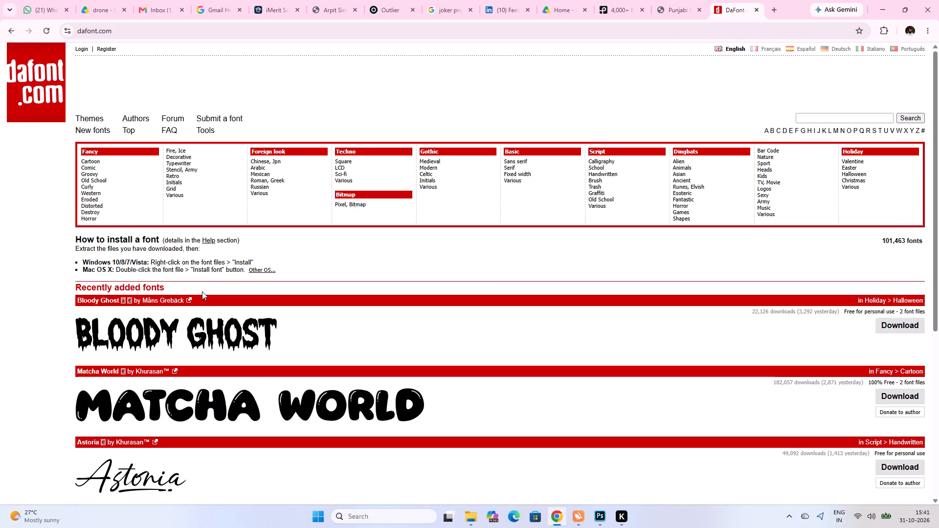
Look through the recently added fonts on dafont.com for a typeface suited to the Joker poster.
{"action": "scroll", "coordinate": [171, 356], "scroll_direction": "down", "scroll_amount": 5}
{"action": "scroll", "coordinate": [158, 381], "scroll_direction": "up", "scroll_amount": 4}
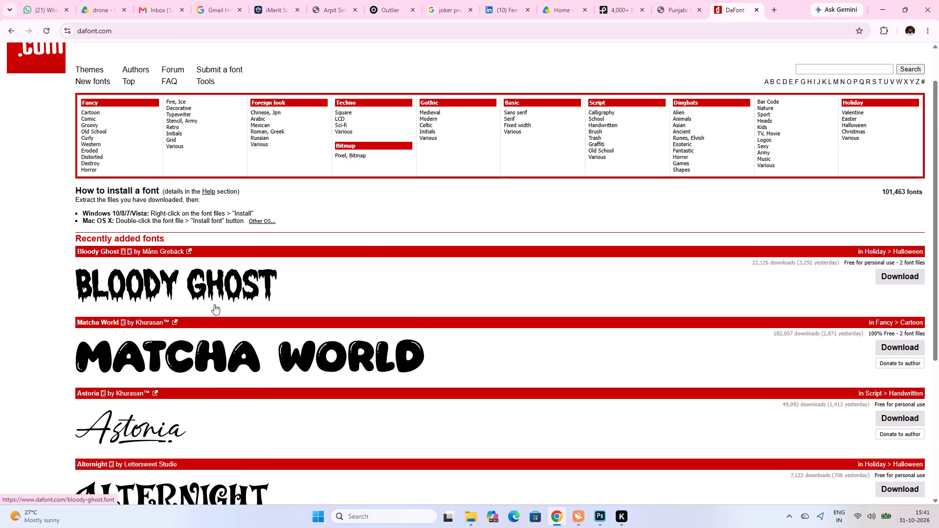
{"action": "scroll", "coordinate": [214, 304], "scroll_direction": "down", "scroll_amount": 4}
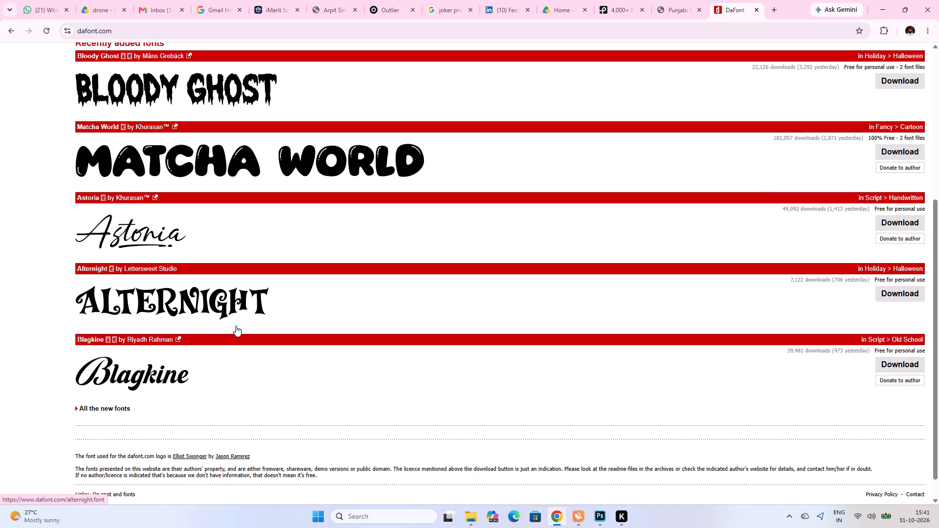
{"action": "scroll", "coordinate": [0, 487], "scroll_direction": "down", "scroll_amount": 3}
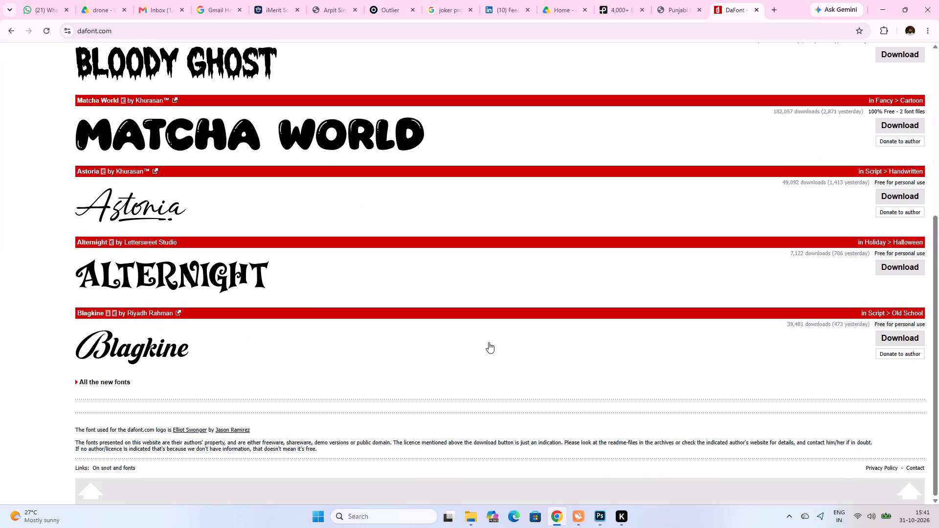
On dafont.com, open the list of all new fonts and download the Denitah Stellar font.
{"action": "scroll", "coordinate": [570, 336], "scroll_direction": "down", "scroll_amount": 1}
{"action": "left_click", "coordinate": [110, 380]}
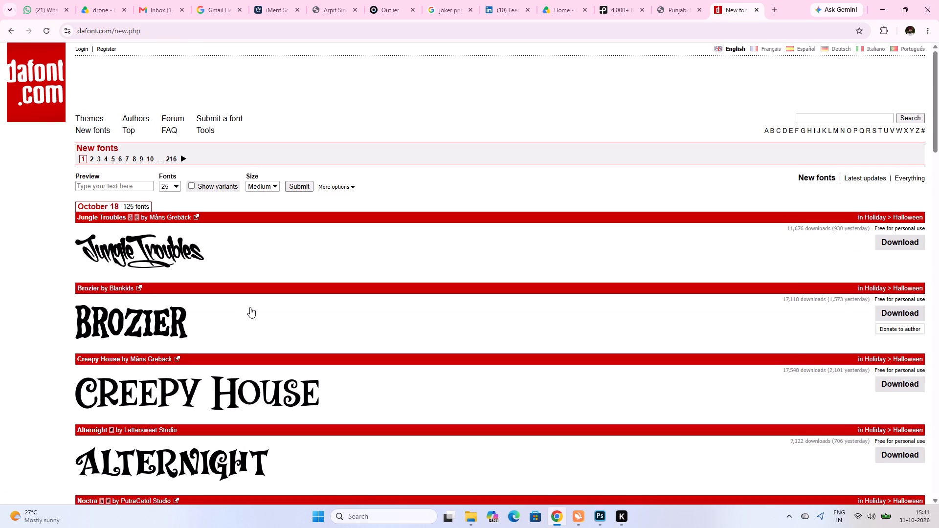
{"action": "scroll", "coordinate": [250, 307], "scroll_direction": "down", "scroll_amount": 4}
{"action": "scroll", "coordinate": [321, 308], "scroll_direction": "down", "scroll_amount": 4}
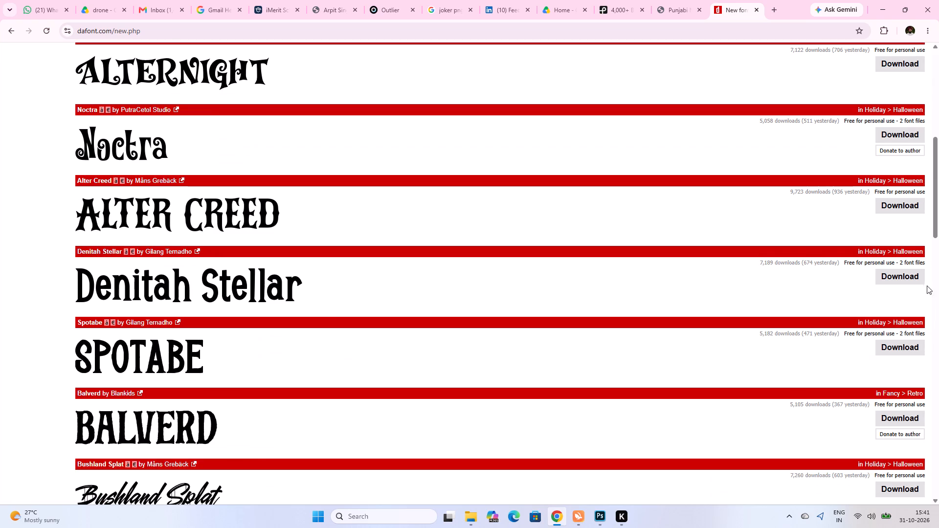
{"action": "left_click", "coordinate": [895, 277]}
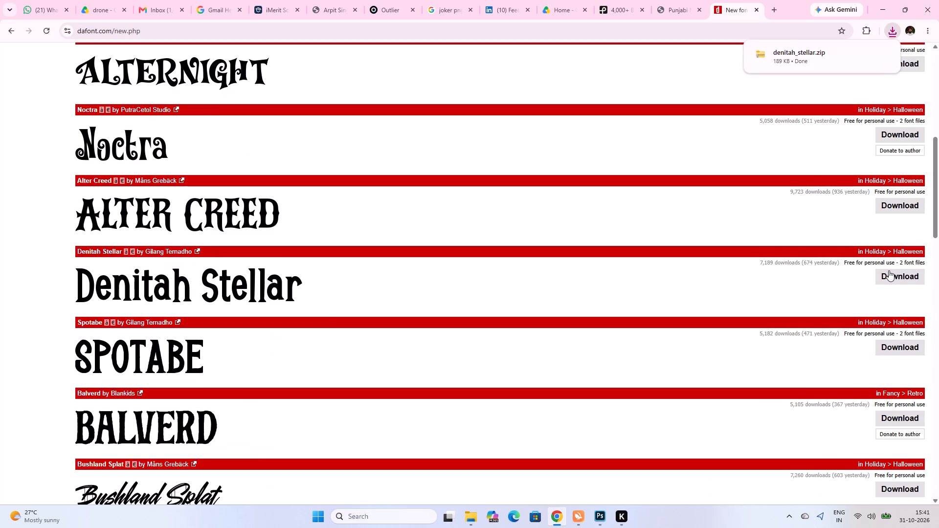
Download the Bushland Splat font from the first page of new fonts.
{"action": "scroll", "coordinate": [419, 325], "scroll_direction": "down", "scroll_amount": 5}
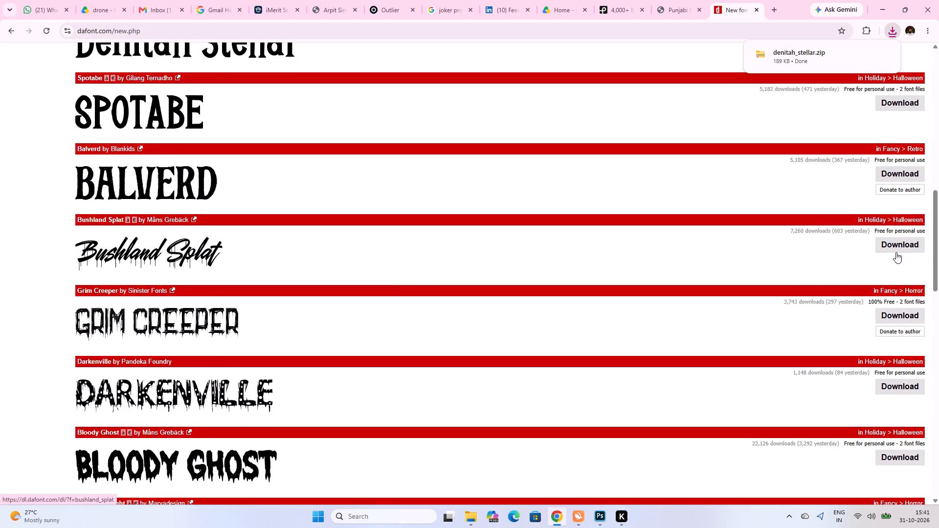
{"action": "left_click", "coordinate": [900, 244]}
Look through the remaining fonts on the first page of new fonts for a style that suits the poster.
{"action": "scroll", "coordinate": [283, 352], "scroll_direction": "down", "scroll_amount": 4}
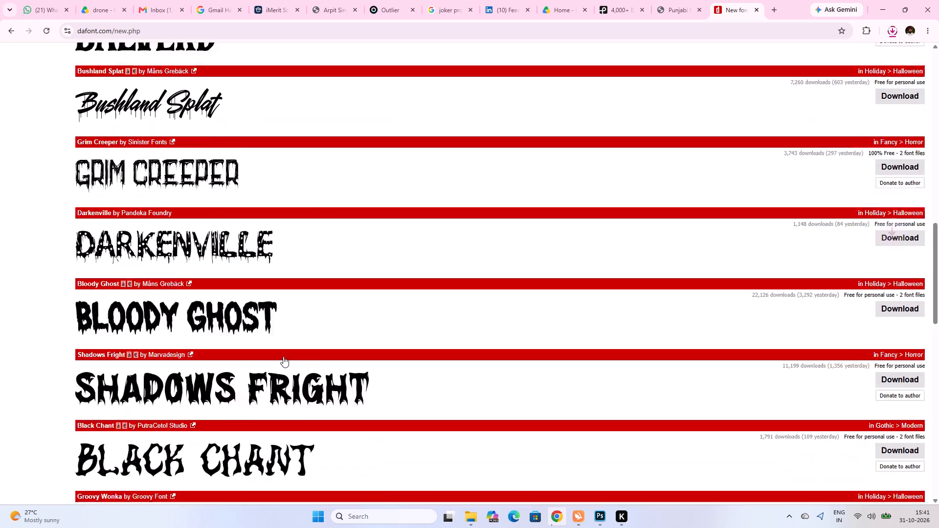
{"action": "scroll", "coordinate": [293, 354], "scroll_direction": "down", "scroll_amount": 3}
{"action": "scroll", "coordinate": [808, 322], "scroll_direction": "down", "scroll_amount": 1}
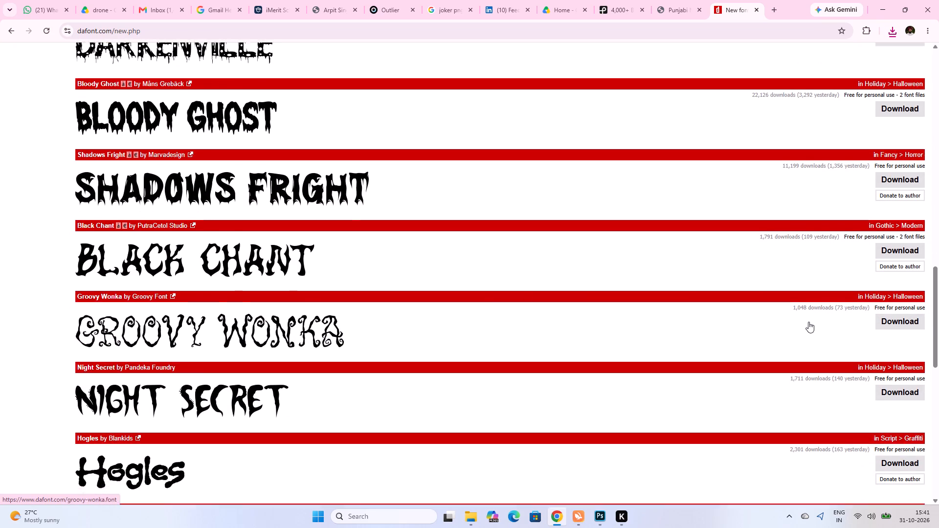
{"action": "scroll", "coordinate": [808, 322], "scroll_direction": "down", "scroll_amount": 4}
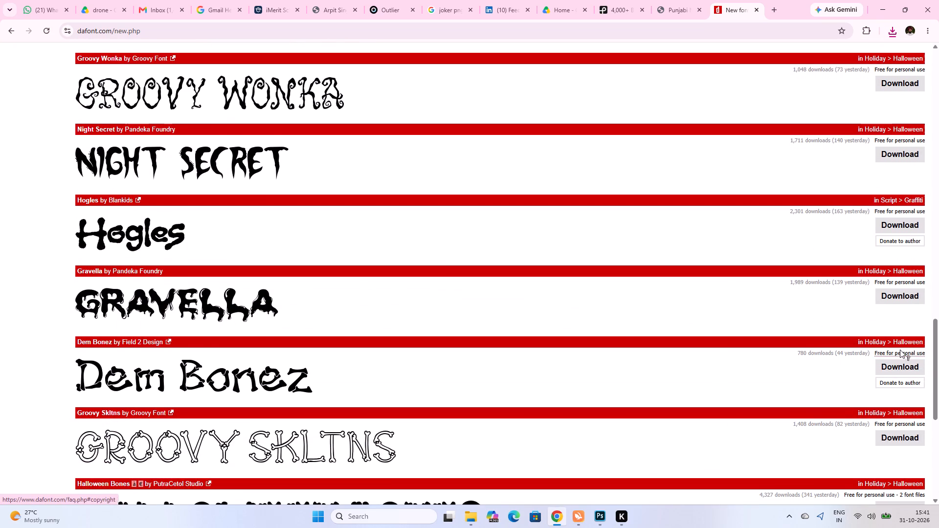
{"action": "scroll", "coordinate": [898, 351], "scroll_direction": "down", "scroll_amount": 5}
{"action": "scroll", "coordinate": [868, 326], "scroll_direction": "down", "scroll_amount": 1}
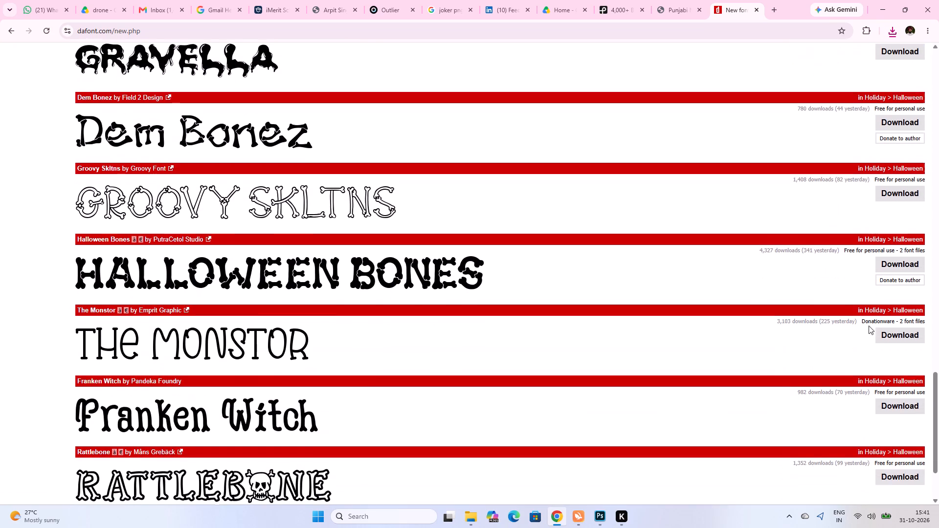
{"action": "scroll", "coordinate": [869, 326], "scroll_direction": "down", "scroll_amount": 4}
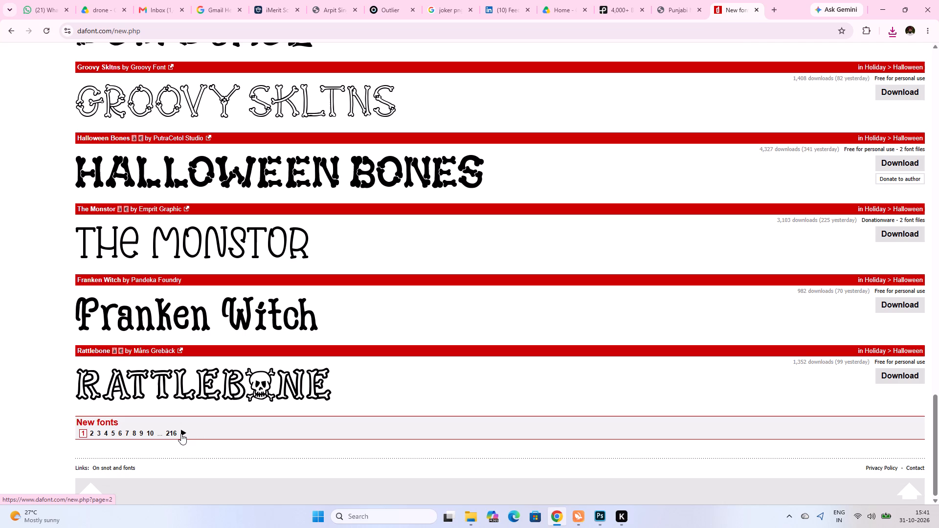
Go to page 2 of the new fonts and look through its typefaces.
{"action": "left_click", "coordinate": [181, 434]}
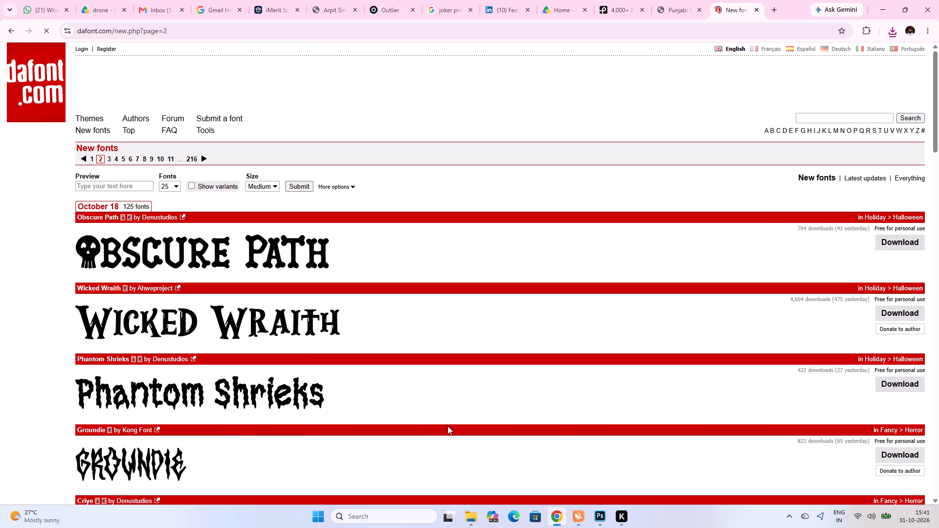
{"action": "scroll", "coordinate": [710, 387], "scroll_direction": "down", "scroll_amount": 3}
{"action": "scroll", "coordinate": [261, 281], "scroll_direction": "down", "scroll_amount": 3}
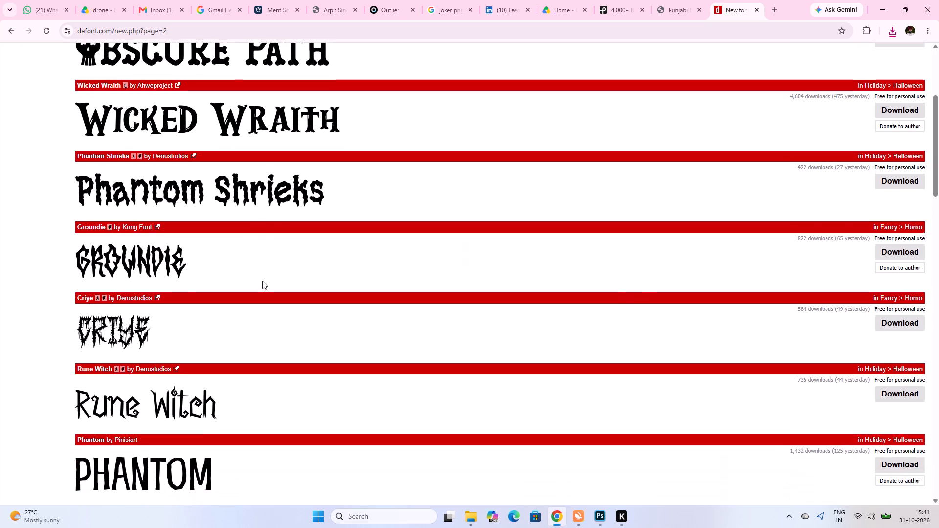
{"action": "scroll", "coordinate": [804, 314], "scroll_direction": "down", "scroll_amount": 4}
{"action": "scroll", "coordinate": [212, 320], "scroll_direction": "down", "scroll_amount": 11}
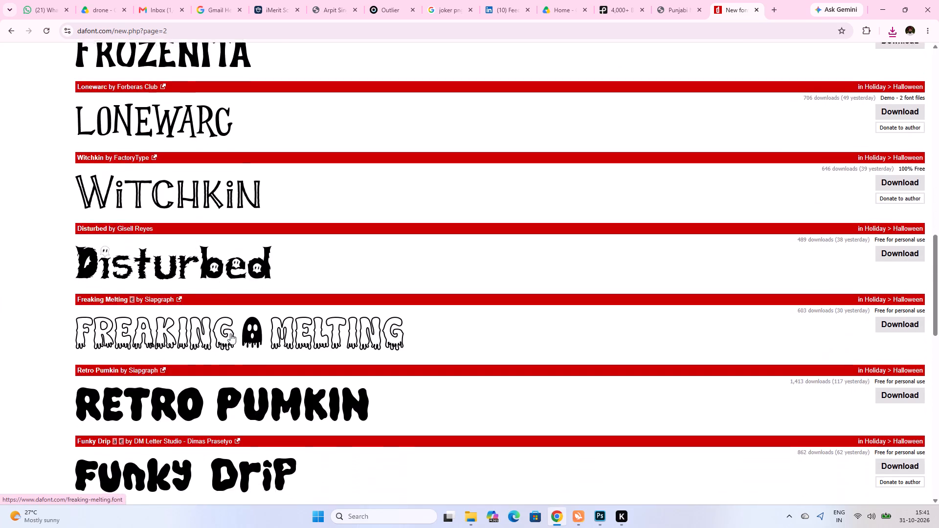
{"action": "scroll", "coordinate": [230, 336], "scroll_direction": "down", "scroll_amount": 12}
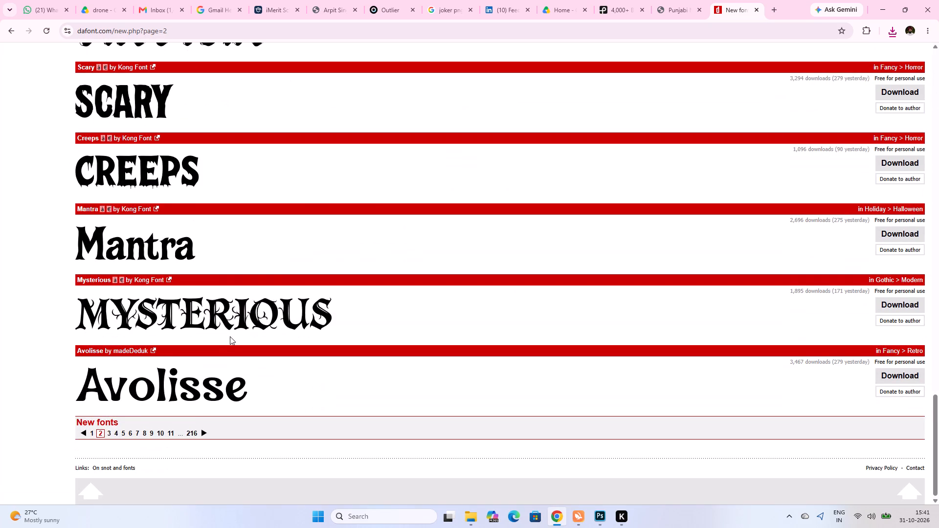
Go to page 3 of the new fonts and download the Crimson Horror font.
{"action": "left_click", "coordinate": [207, 431]}
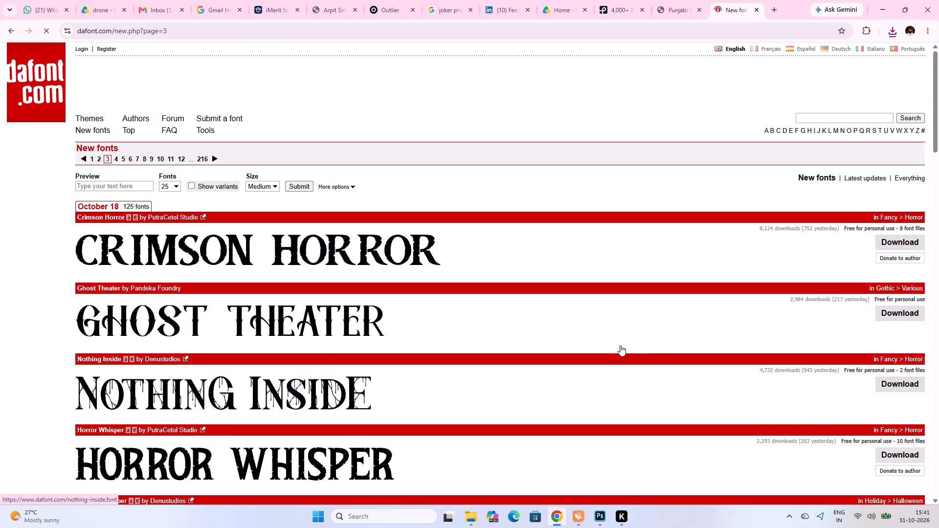
{"action": "scroll", "coordinate": [631, 342], "scroll_direction": "down", "scroll_amount": 2}
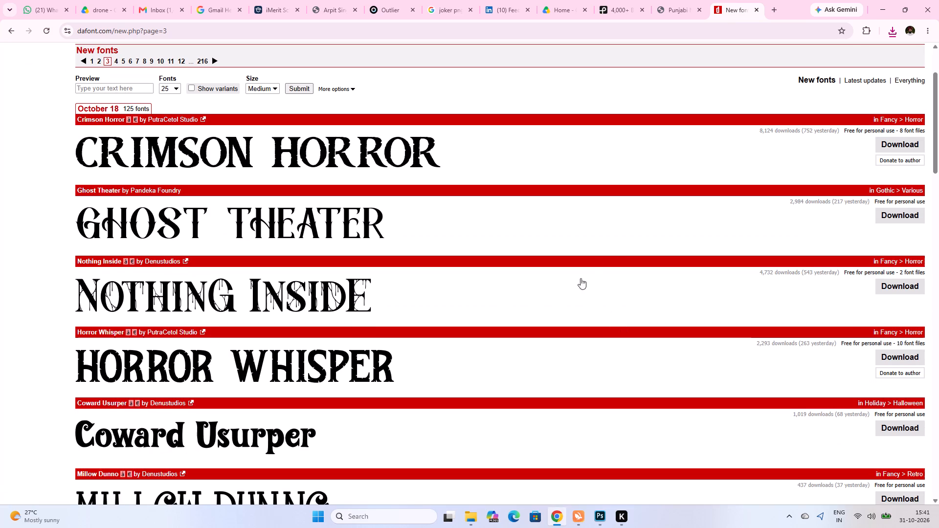
{"action": "left_click", "coordinate": [904, 145]}
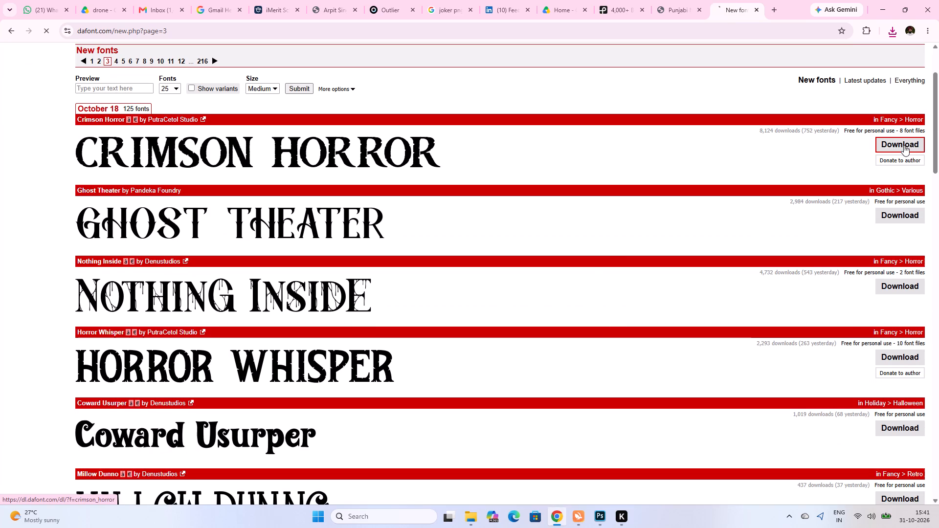
Look through the rest of the fonts on page 3, down to the end of the list.
{"action": "scroll", "coordinate": [144, 375], "scroll_direction": "down", "scroll_amount": 5}
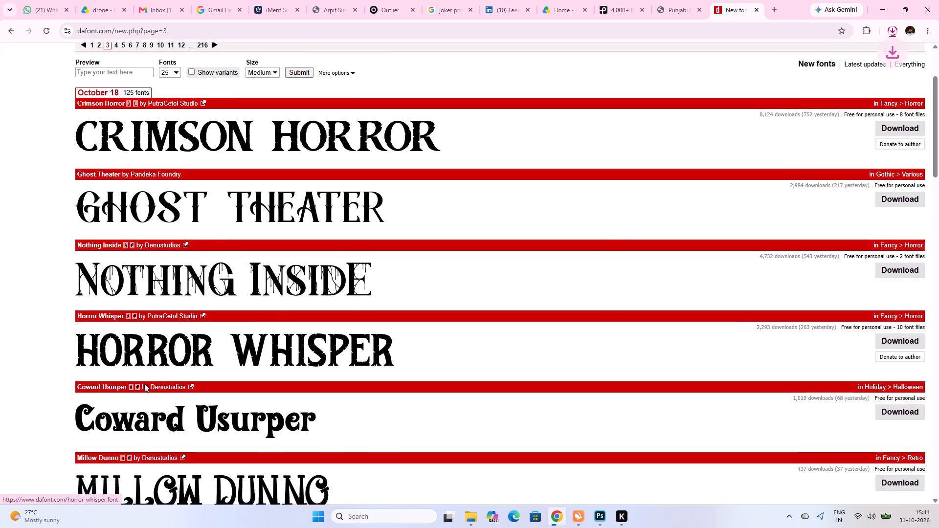
{"action": "scroll", "coordinate": [139, 385], "scroll_direction": "down", "scroll_amount": 12}
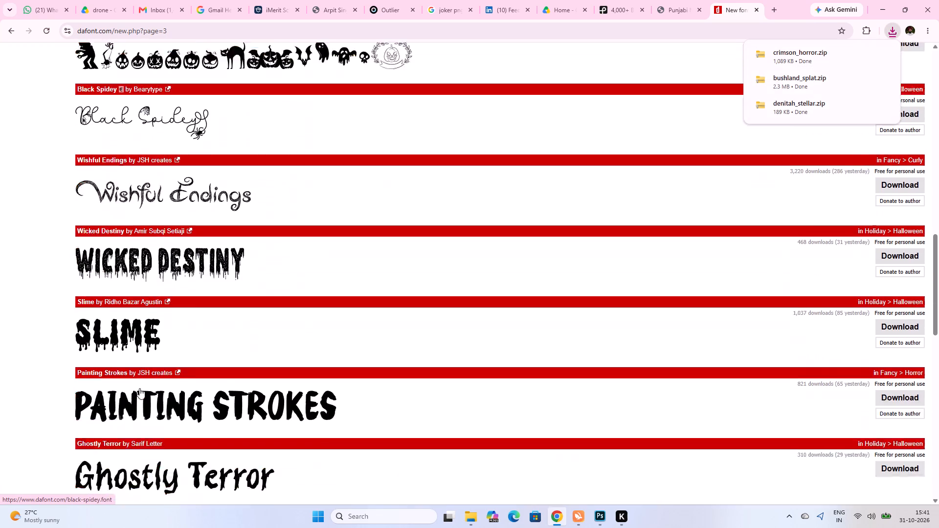
{"action": "scroll", "coordinate": [137, 386], "scroll_direction": "down", "scroll_amount": 3}
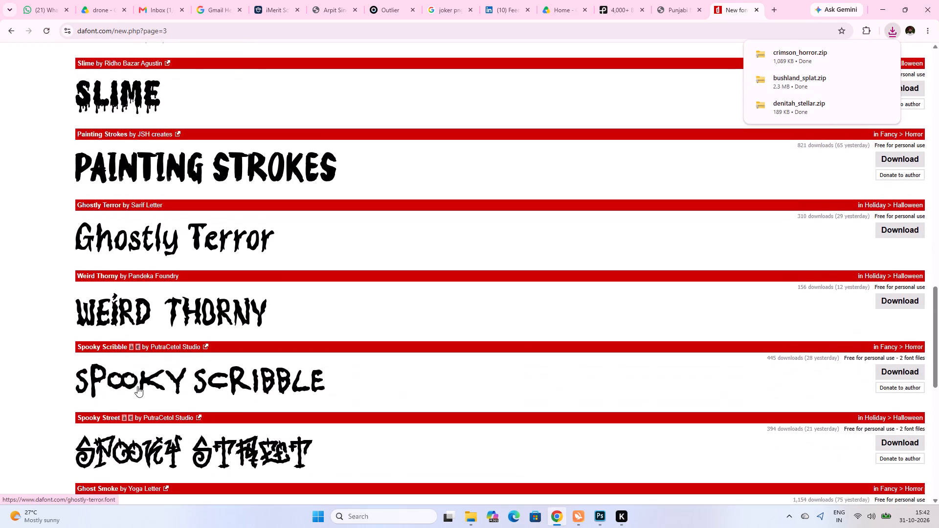
{"action": "scroll", "coordinate": [137, 386], "scroll_direction": "down", "scroll_amount": 5}
{"action": "scroll", "coordinate": [176, 400], "scroll_direction": "down", "scroll_amount": 9}
Go to page 4 of the new fonts and examine the horror and Halloween typefaces there.
{"action": "left_click", "coordinate": [214, 432]}
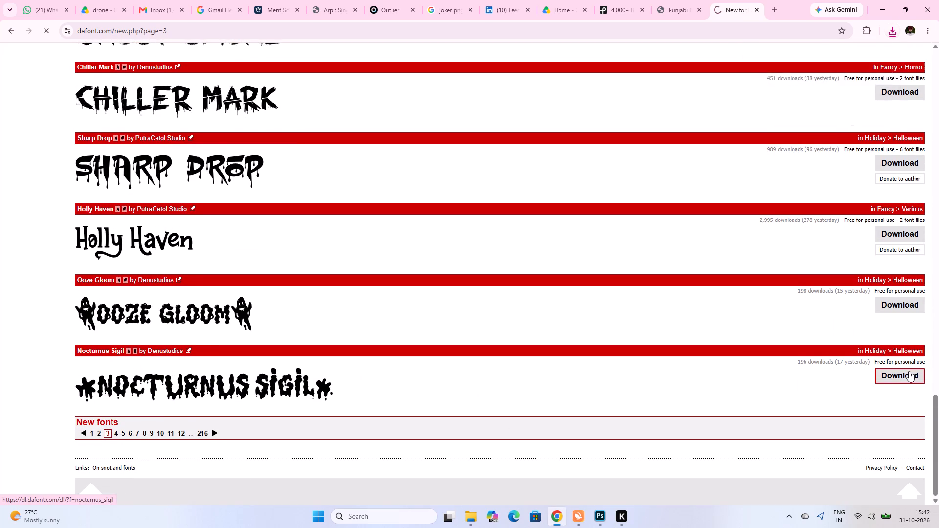
{"action": "scroll", "coordinate": [107, 373], "scroll_direction": "down", "scroll_amount": 11}
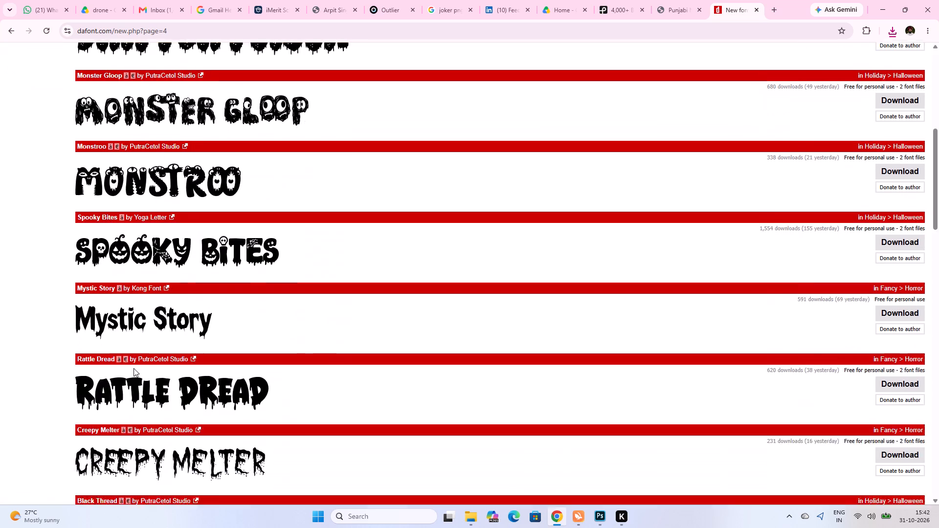
{"action": "scroll", "coordinate": [134, 368], "scroll_direction": "down", "scroll_amount": 10}
{"action": "scroll", "coordinate": [172, 352], "scroll_direction": "down", "scroll_amount": 4}
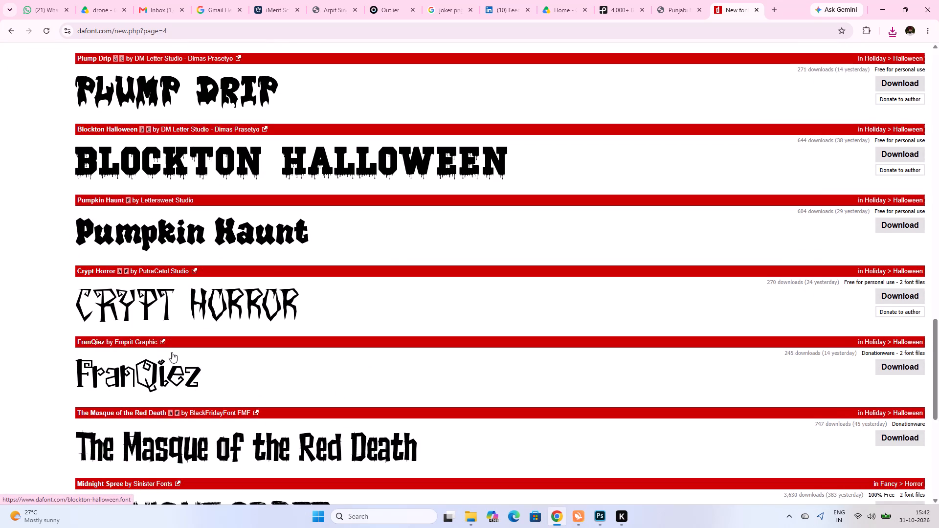
{"action": "scroll", "coordinate": [174, 349], "scroll_direction": "down", "scroll_amount": 3}
{"action": "scroll", "coordinate": [232, 325], "scroll_direction": "down", "scroll_amount": 4}
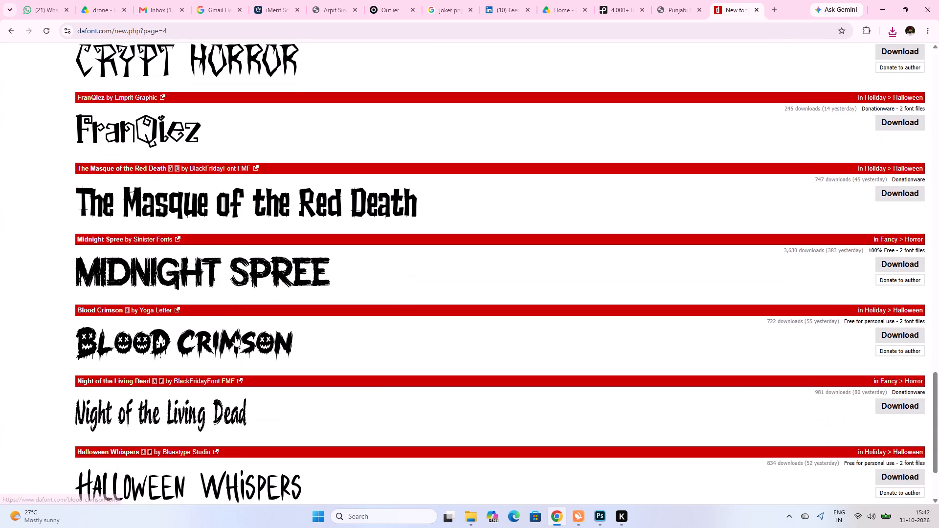
{"action": "scroll", "coordinate": [235, 336], "scroll_direction": "down", "scroll_amount": 1}
{"action": "scroll", "coordinate": [158, 362], "scroll_direction": "down", "scroll_amount": 1}
Jump ahead to page 9 of the new fonts and look through its handwritten and serif typefaces.
{"action": "left_click", "coordinate": [154, 430]}
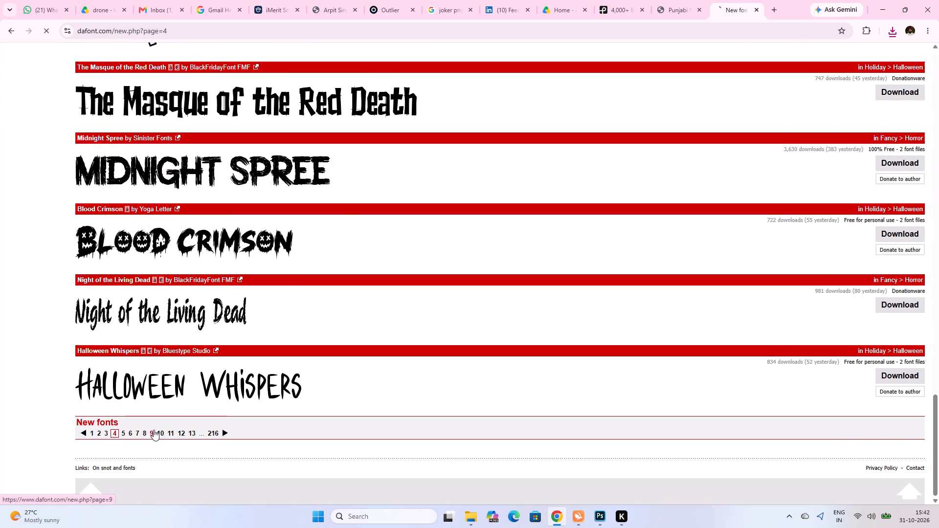
{"action": "scroll", "coordinate": [375, 374], "scroll_direction": "down", "scroll_amount": 10}
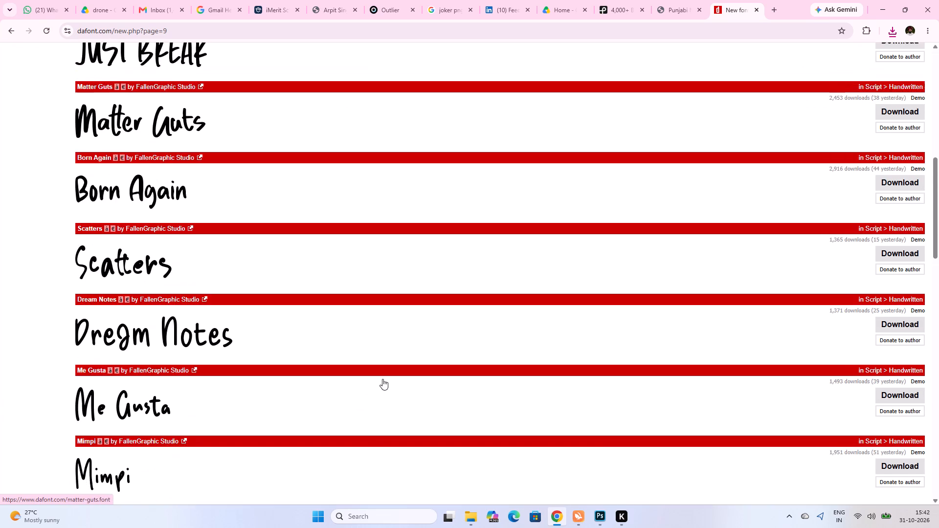
{"action": "scroll", "coordinate": [382, 379], "scroll_direction": "down", "scroll_amount": 12}
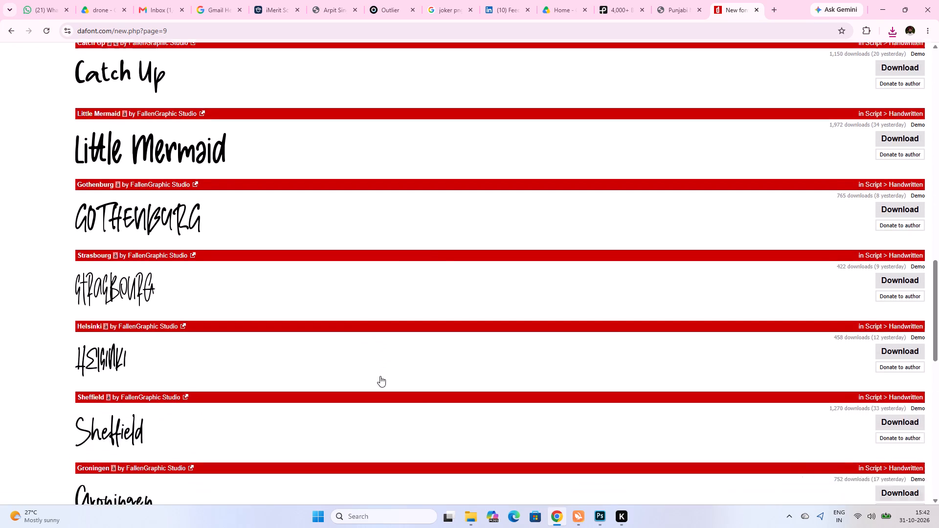
{"action": "scroll", "coordinate": [380, 376], "scroll_direction": "down", "scroll_amount": 13}
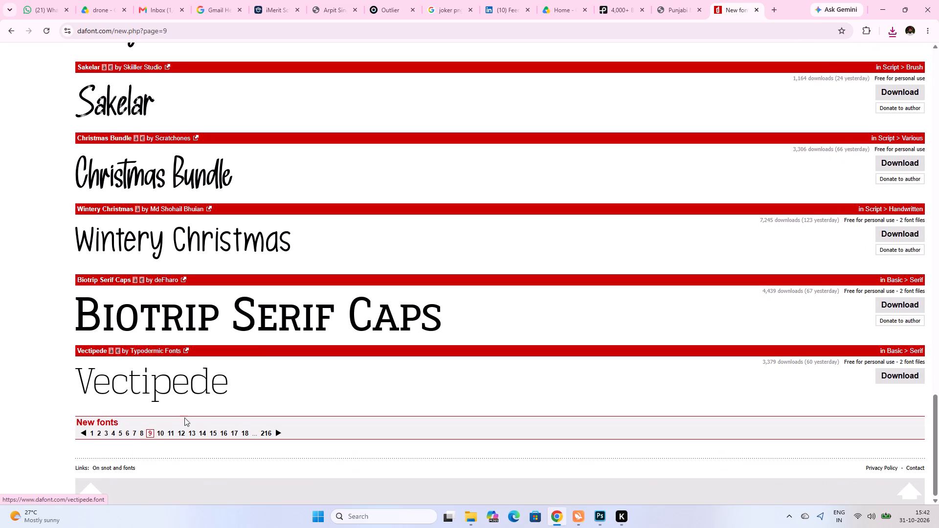
Browse pages 12 and 18 of the new fonts, examining the script, brush and handwritten styles.
{"action": "left_click", "coordinate": [185, 436]}
{"action": "scroll", "coordinate": [422, 252], "scroll_direction": "down", "scroll_amount": 8}
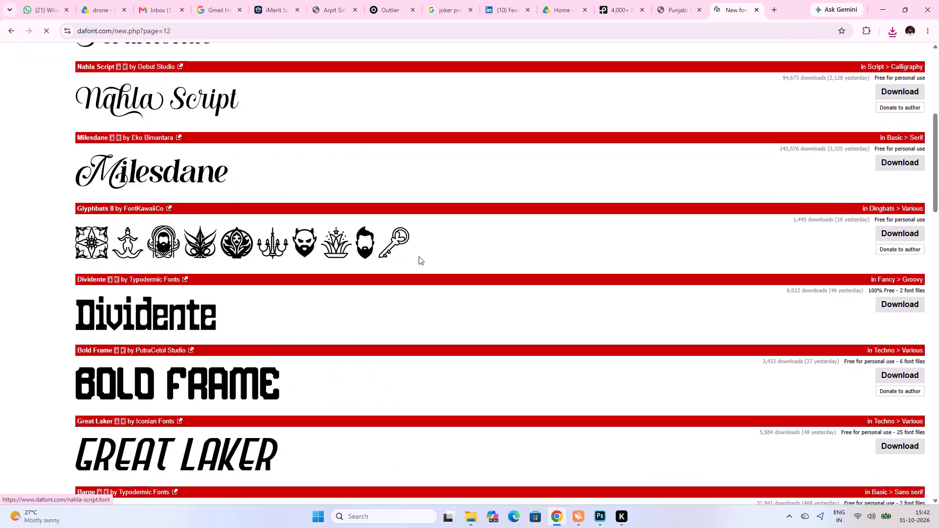
{"action": "scroll", "coordinate": [417, 257], "scroll_direction": "down", "scroll_amount": 4}
{"action": "scroll", "coordinate": [359, 287], "scroll_direction": "down", "scroll_amount": 8}
{"action": "scroll", "coordinate": [268, 354], "scroll_direction": "down", "scroll_amount": 10}
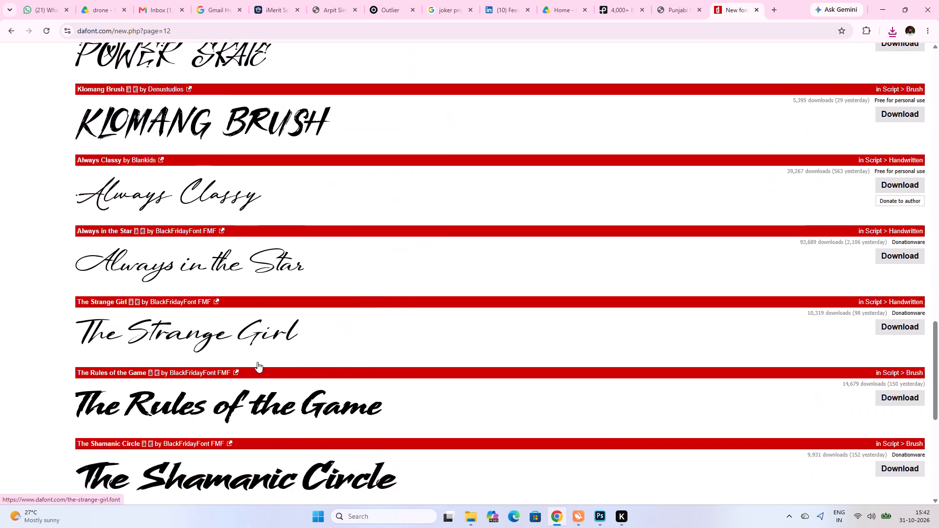
{"action": "scroll", "coordinate": [247, 374], "scroll_direction": "down", "scroll_amount": 5}
{"action": "left_click", "coordinate": [244, 386]}
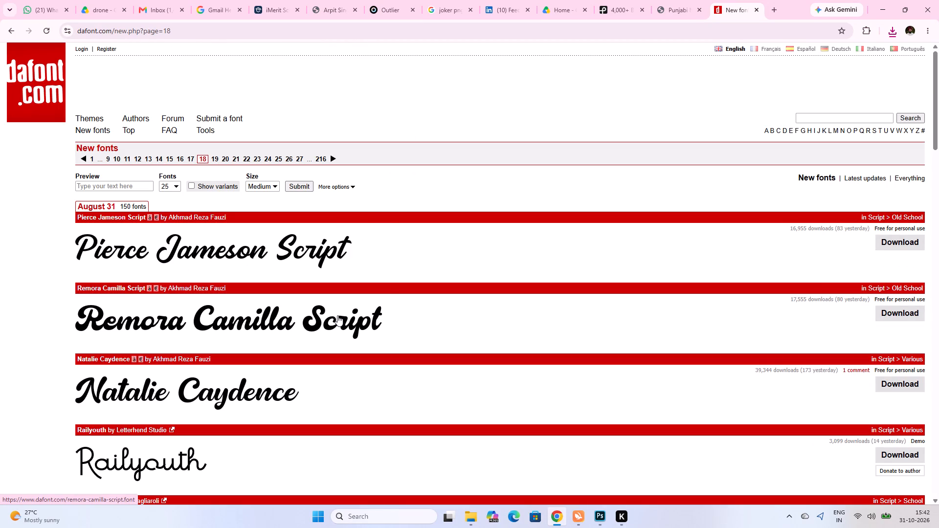
{"action": "scroll", "coordinate": [336, 327], "scroll_direction": "down", "scroll_amount": 17}
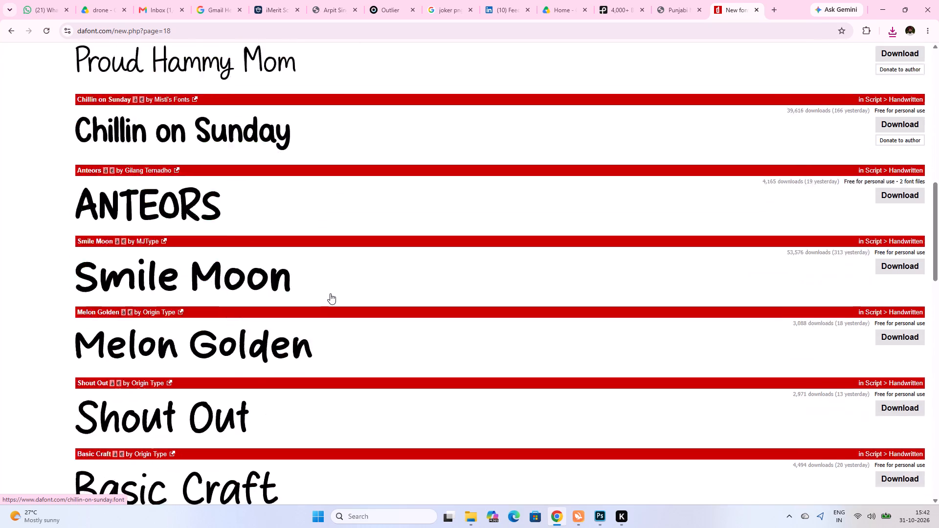
{"action": "scroll", "coordinate": [330, 293], "scroll_direction": "down", "scroll_amount": 20}
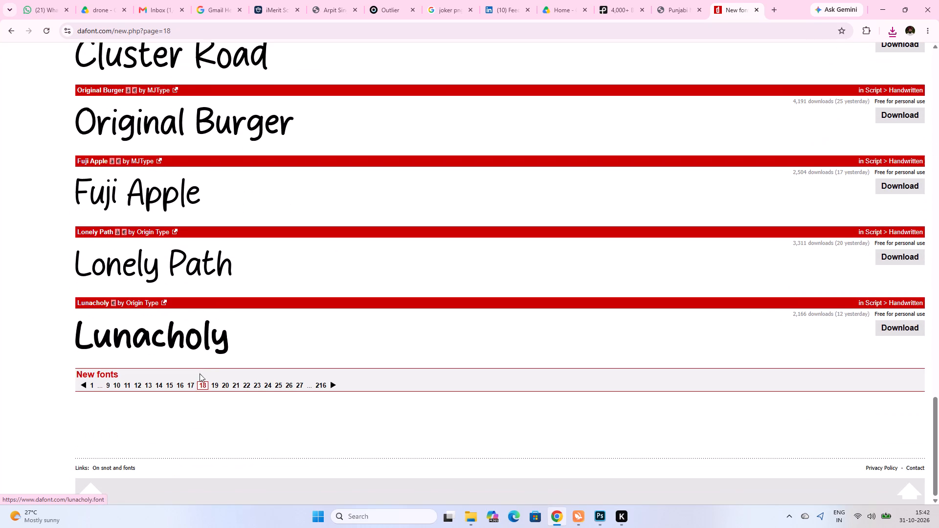
Go to page 16 of the new fonts and download the distressed Scoria font by deFharo.
{"action": "left_click", "coordinate": [181, 385]}
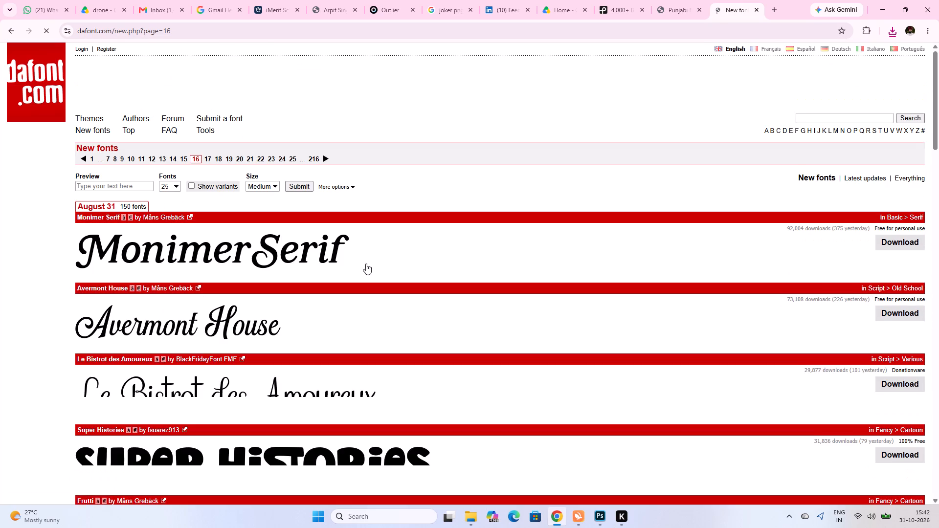
{"action": "scroll", "coordinate": [356, 283], "scroll_direction": "down", "scroll_amount": 5}
{"action": "scroll", "coordinate": [267, 363], "scroll_direction": "down", "scroll_amount": 14}
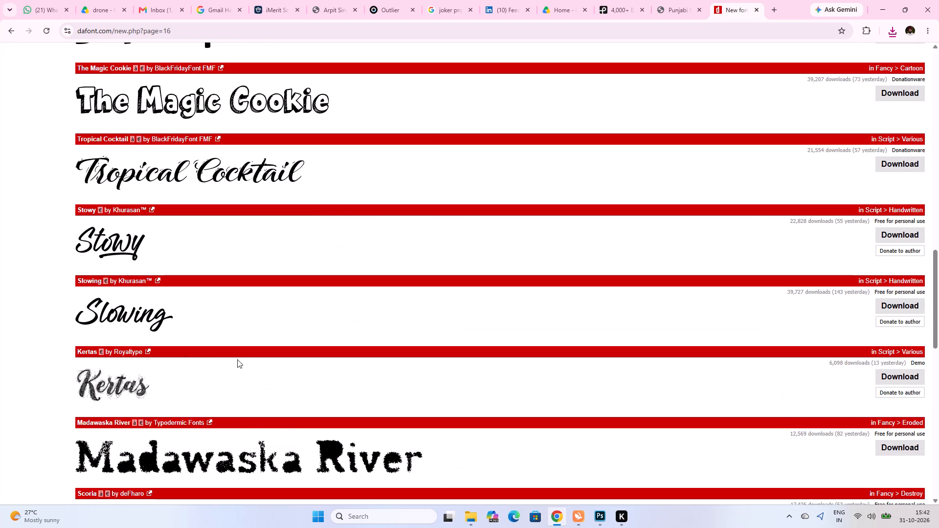
{"action": "scroll", "coordinate": [237, 359], "scroll_direction": "down", "scroll_amount": 10}
{"action": "scroll", "coordinate": [237, 359], "scroll_direction": "up", "scroll_amount": 5}
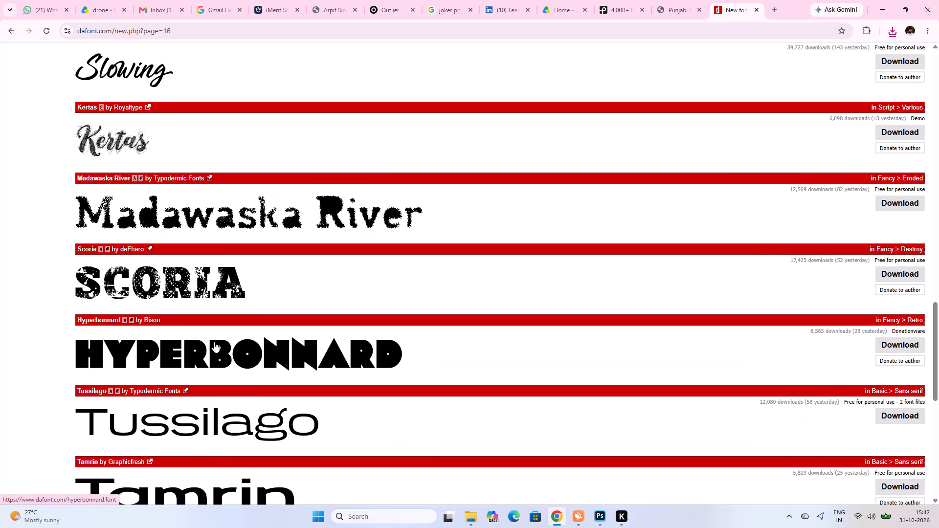
{"action": "left_click", "coordinate": [916, 272]}
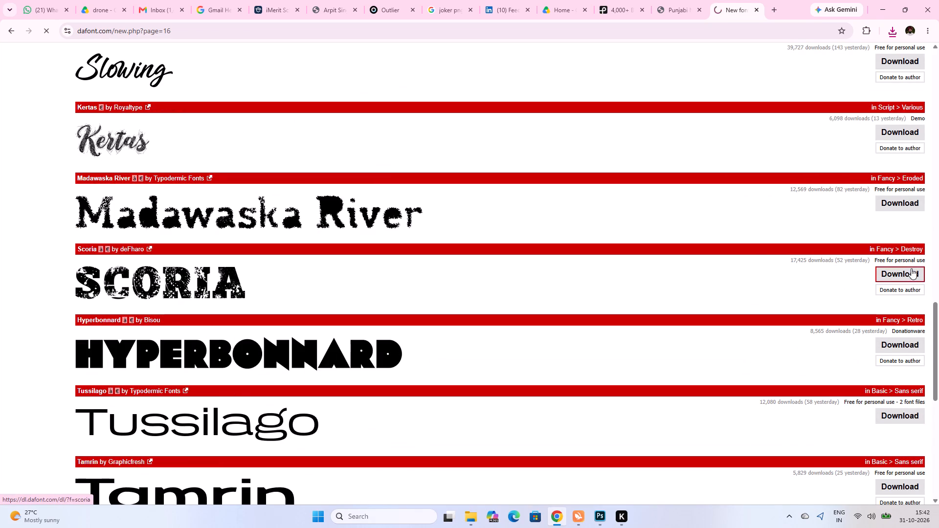
Look through the remaining fonts on page 16 and all of page 17, examining the sans serif, script and retro typefaces.
{"action": "scroll", "coordinate": [163, 320], "scroll_direction": "down", "scroll_amount": 4}
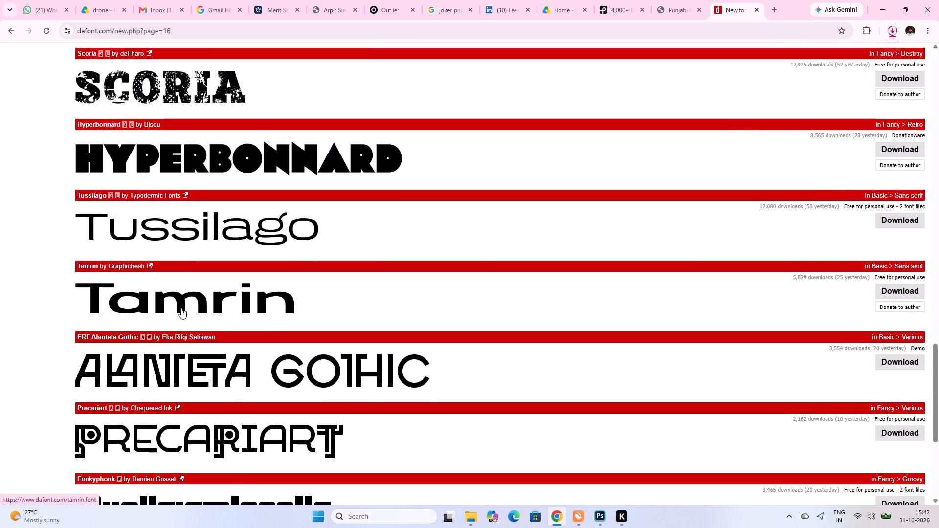
{"action": "scroll", "coordinate": [244, 351], "scroll_direction": "down", "scroll_amount": 4}
{"action": "scroll", "coordinate": [323, 356], "scroll_direction": "down", "scroll_amount": 2}
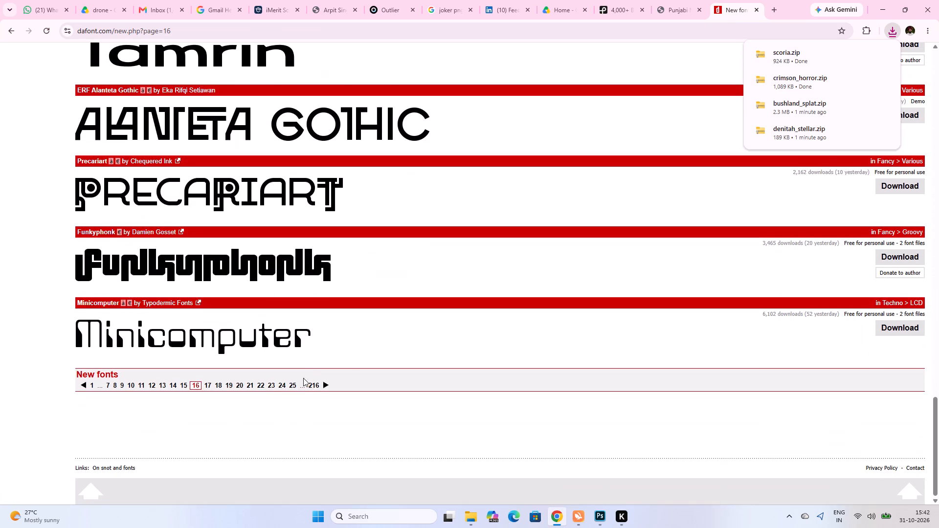
{"action": "left_click", "coordinate": [324, 388]}
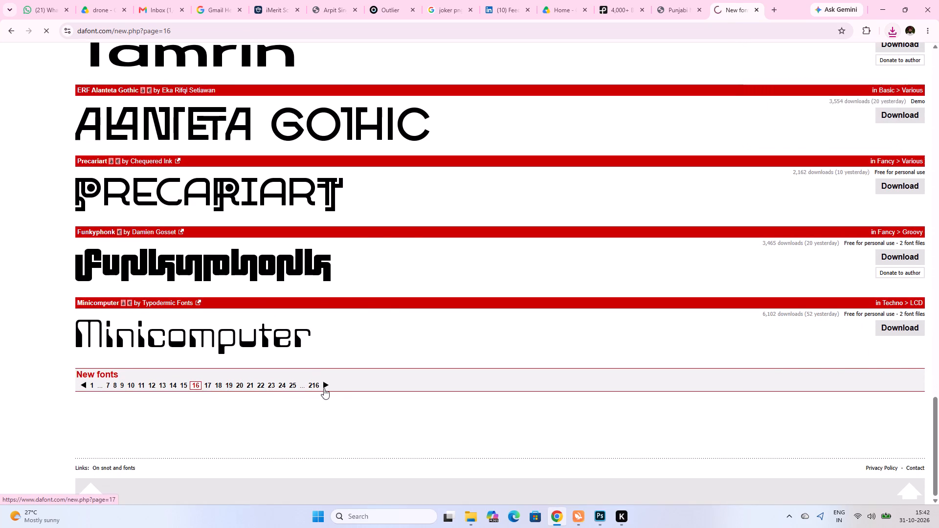
{"action": "scroll", "coordinate": [326, 387], "scroll_direction": "down", "scroll_amount": 7}
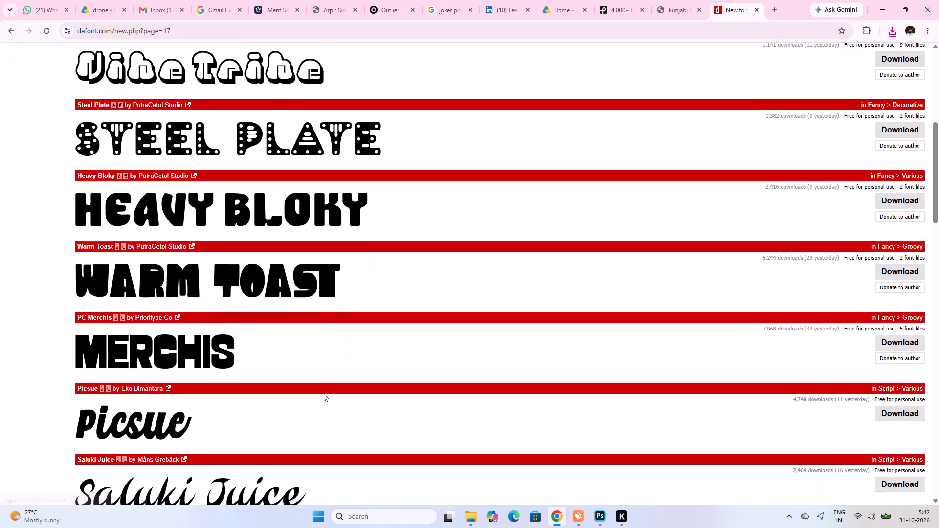
{"action": "scroll", "coordinate": [323, 393], "scroll_direction": "down", "scroll_amount": 10}
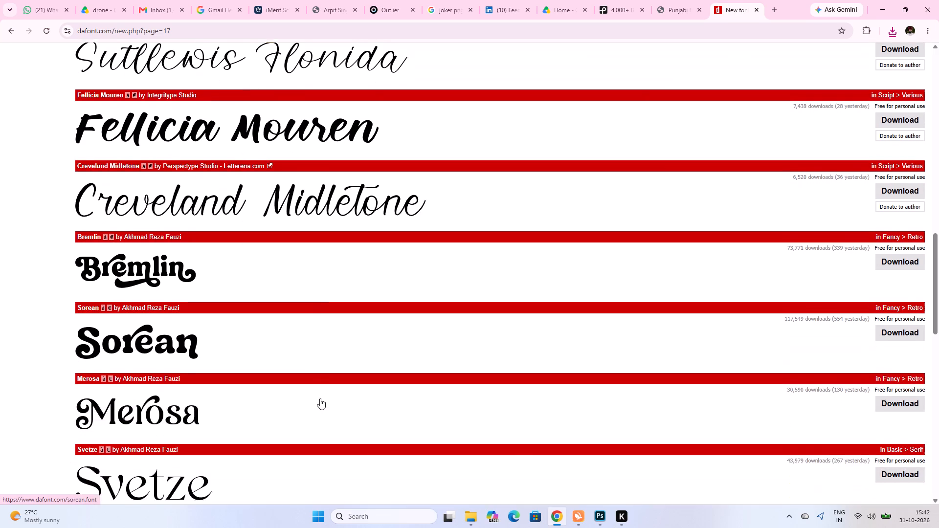
{"action": "scroll", "coordinate": [320, 398], "scroll_direction": "down", "scroll_amount": 10}
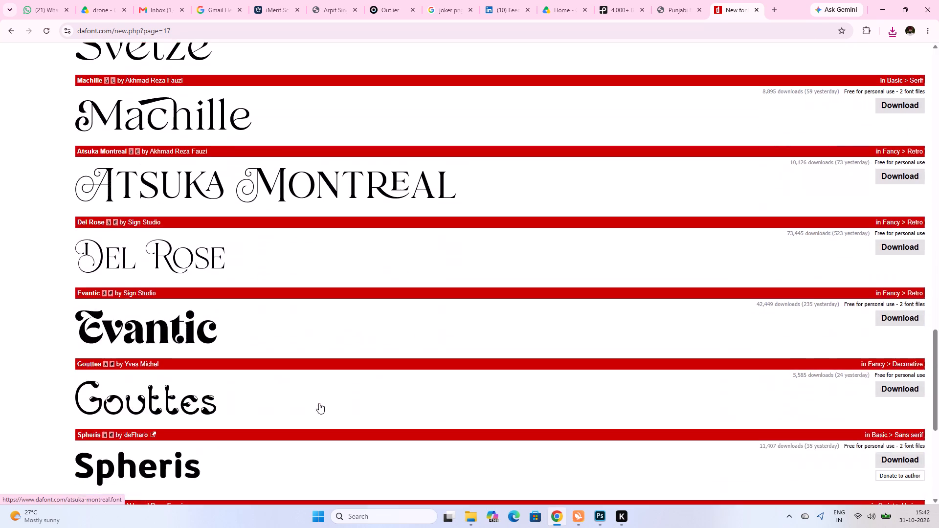
{"action": "scroll", "coordinate": [319, 403], "scroll_direction": "down", "scroll_amount": 12}
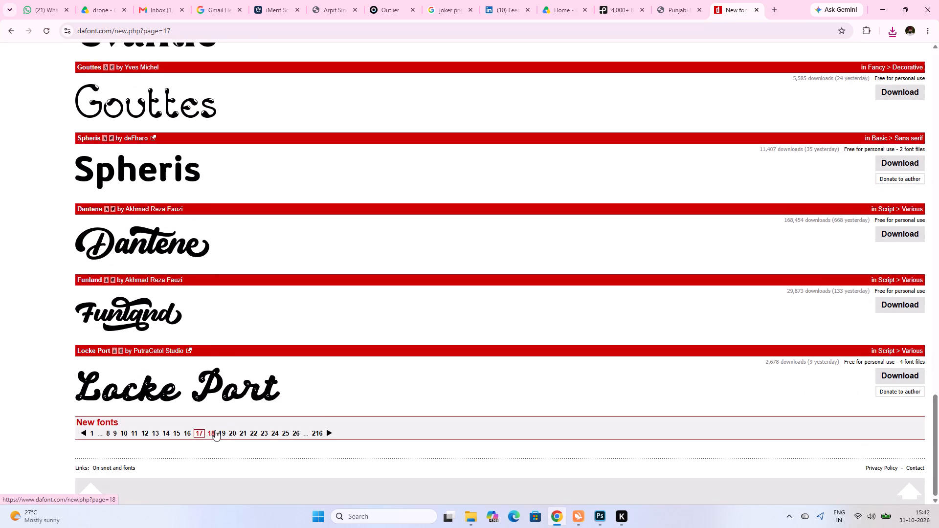
Jump ahead to page 21 of the new fonts and examine its techno, cartoon and retro typefaces.
{"action": "left_click", "coordinate": [245, 435]}
{"action": "scroll", "coordinate": [328, 326], "scroll_direction": "down", "scroll_amount": 2}
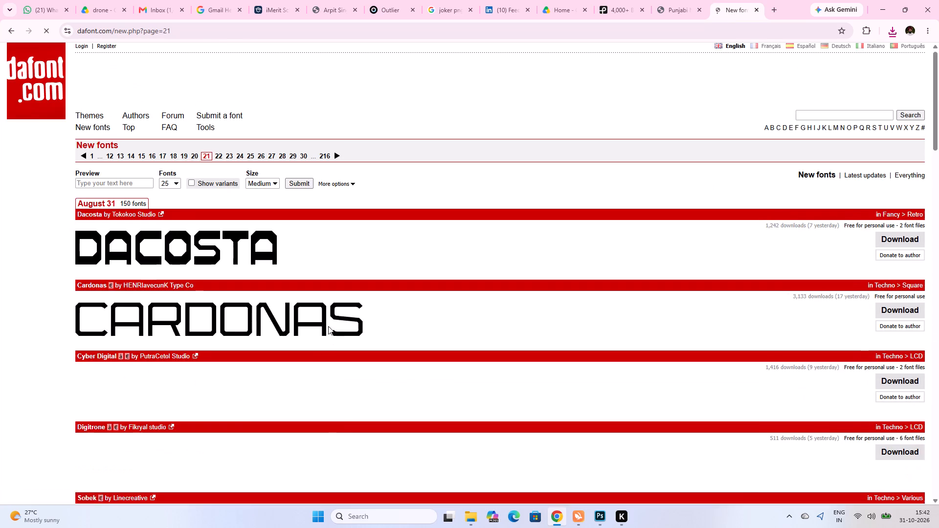
{"action": "scroll", "coordinate": [328, 326], "scroll_direction": "down", "scroll_amount": 13}
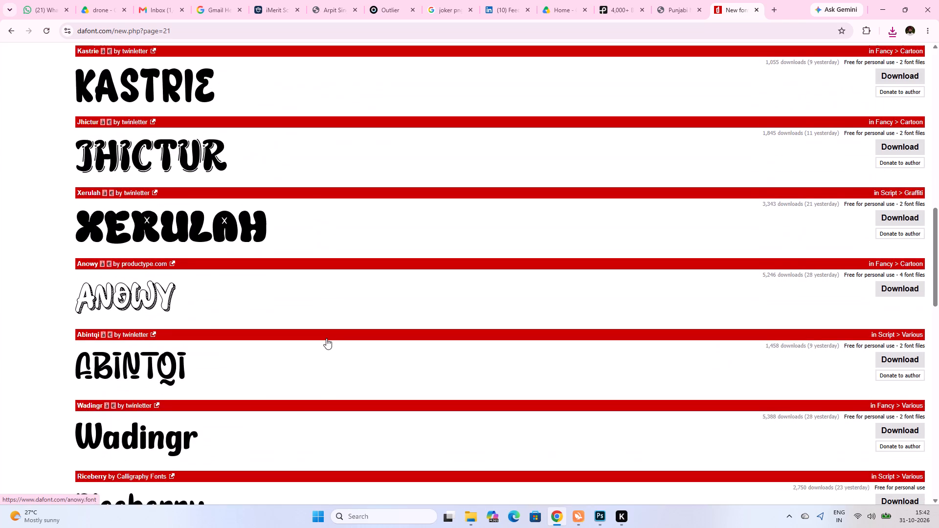
{"action": "scroll", "coordinate": [326, 338], "scroll_direction": "down", "scroll_amount": 17}
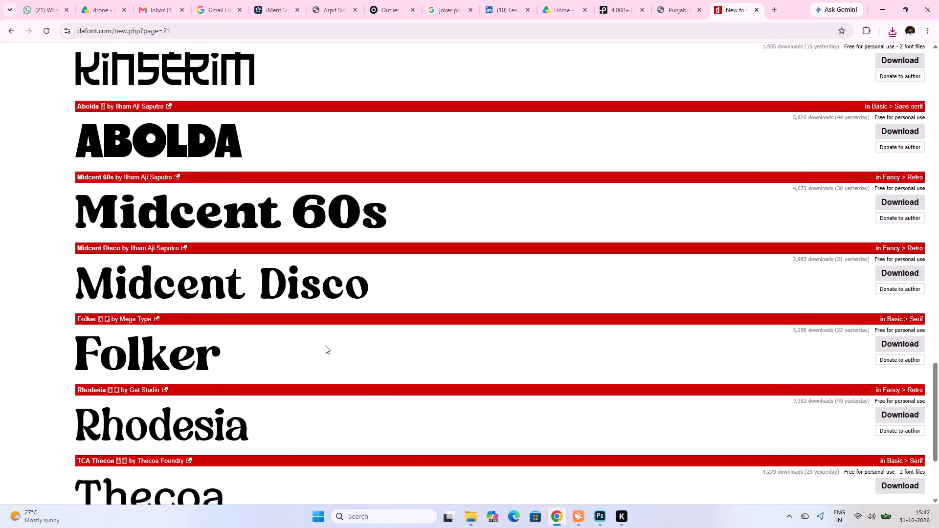
{"action": "scroll", "coordinate": [325, 345], "scroll_direction": "down", "scroll_amount": 4}
Go to page 24 of the new fonts and download the Unityped font by Tension Type.
{"action": "left_click", "coordinate": [242, 388]}
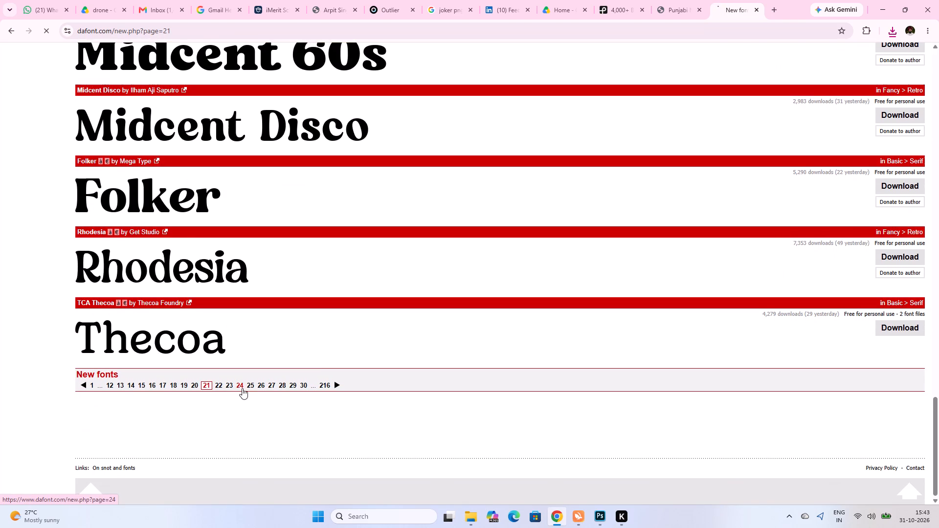
{"action": "scroll", "coordinate": [249, 375], "scroll_direction": "down", "scroll_amount": 3}
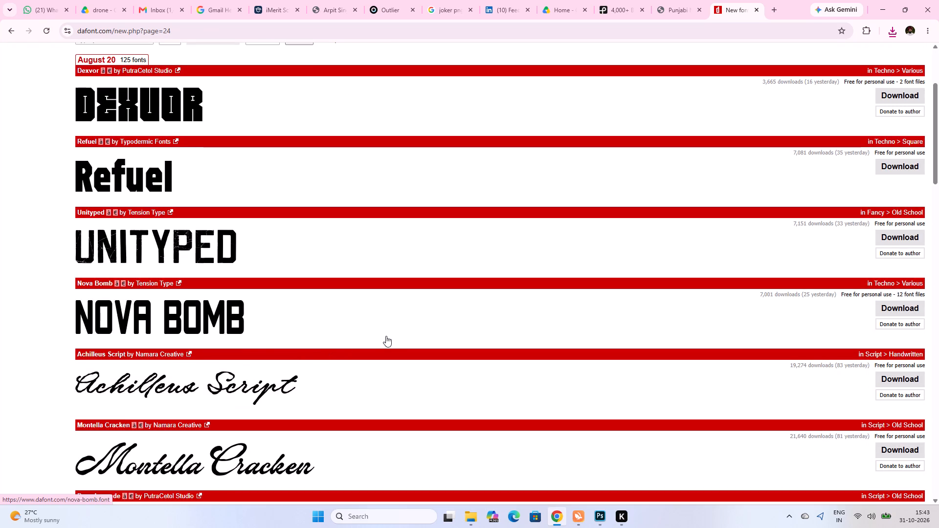
{"action": "scroll", "coordinate": [254, 333], "scroll_direction": "down", "scroll_amount": 4}
{"action": "scroll", "coordinate": [254, 333], "scroll_direction": "up", "scroll_amount": 5}
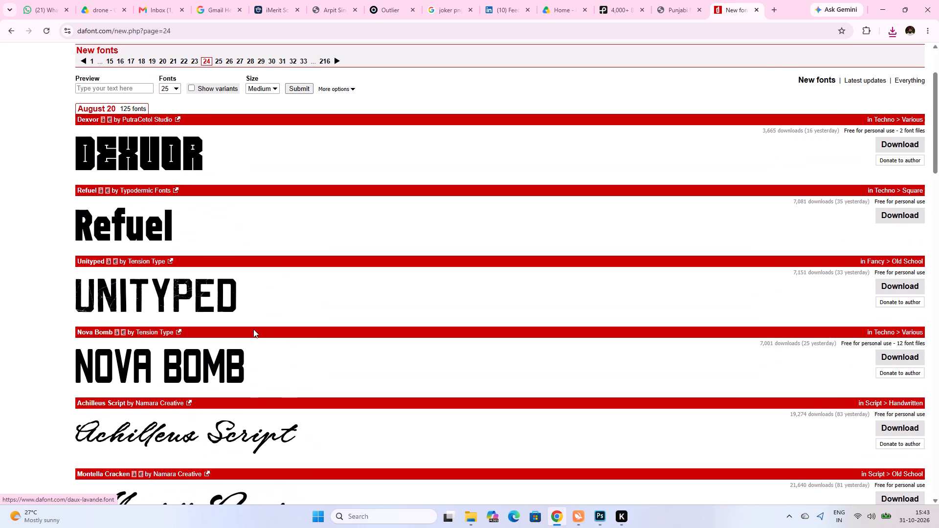
{"action": "scroll", "coordinate": [252, 328], "scroll_direction": "down", "scroll_amount": 10}
{"action": "scroll", "coordinate": [253, 328], "scroll_direction": "up", "scroll_amount": 8}
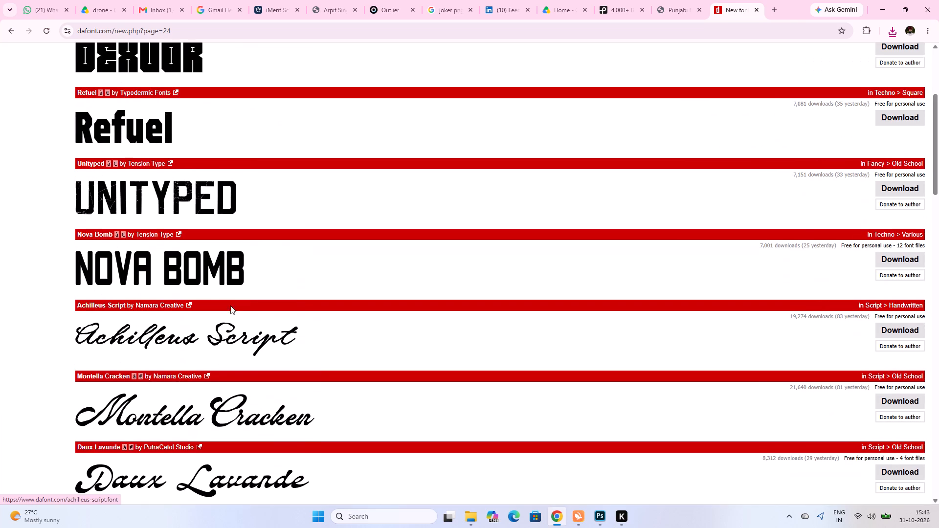
{"action": "left_click", "coordinate": [889, 191]}
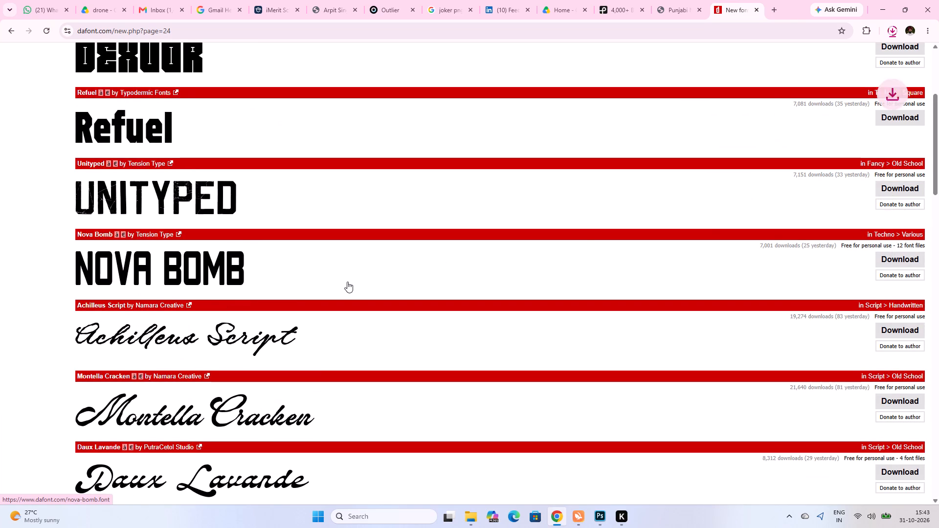
Look through the rest of page 24 and all of page 25, examining the handwritten, destroyed and bitmap typefaces.
{"action": "scroll", "coordinate": [347, 282], "scroll_direction": "down", "scroll_amount": 4}
{"action": "scroll", "coordinate": [329, 332], "scroll_direction": "down", "scroll_amount": 10}
{"action": "scroll", "coordinate": [282, 358], "scroll_direction": "down", "scroll_amount": 9}
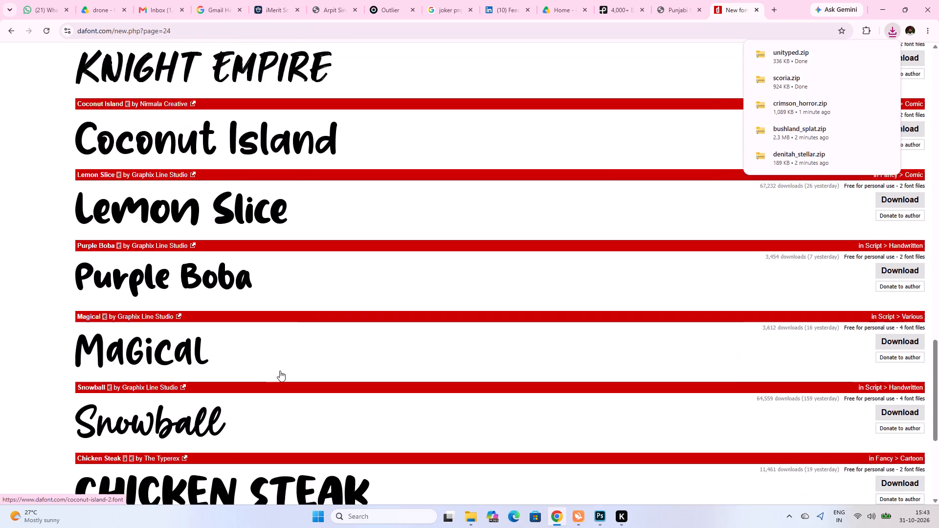
{"action": "scroll", "coordinate": [280, 370], "scroll_direction": "down", "scroll_amount": 5}
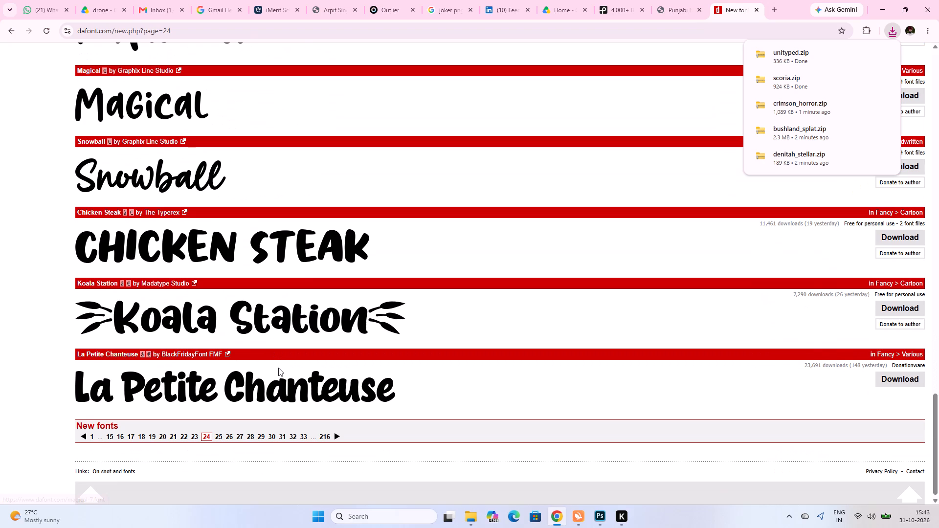
{"action": "left_click", "coordinate": [220, 438]}
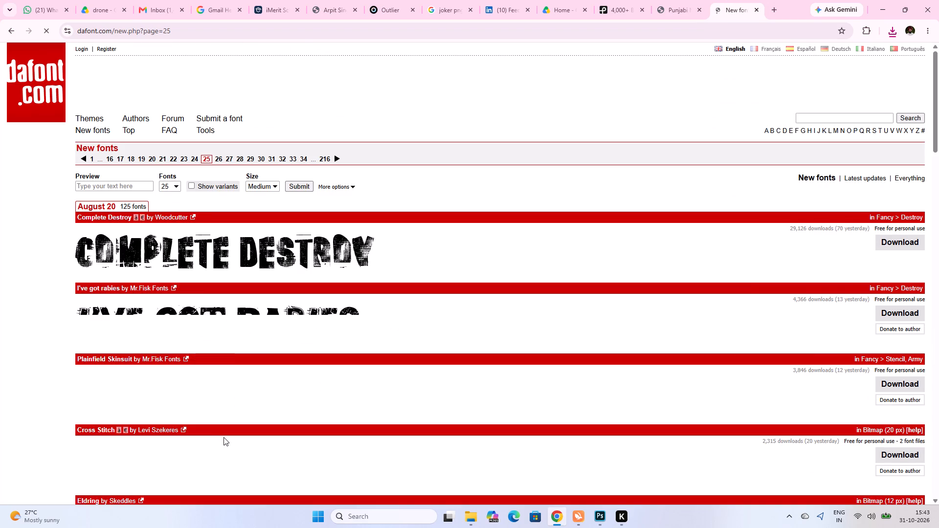
{"action": "scroll", "coordinate": [228, 421], "scroll_direction": "down", "scroll_amount": 16}
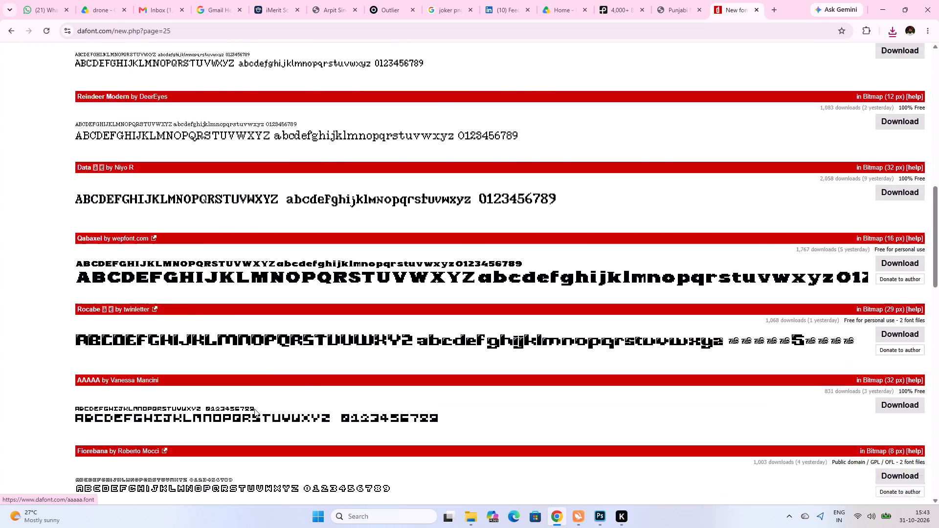
{"action": "scroll", "coordinate": [254, 409], "scroll_direction": "down", "scroll_amount": 7}
{"action": "scroll", "coordinate": [210, 425], "scroll_direction": "down", "scroll_amount": 6}
{"action": "scroll", "coordinate": [249, 415], "scroll_direction": "down", "scroll_amount": 10}
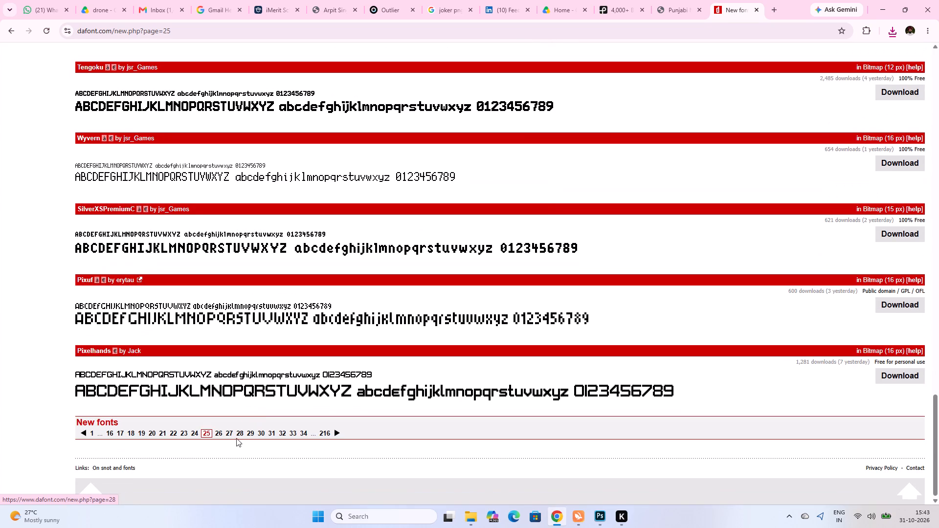
Browse pages 28 and 29 of the new fonts, examining the handwritten and decorative styles.
{"action": "left_click", "coordinate": [235, 439]}
{"action": "left_click", "coordinate": [239, 435]}
{"action": "scroll", "coordinate": [239, 435], "scroll_direction": "down", "scroll_amount": 9}
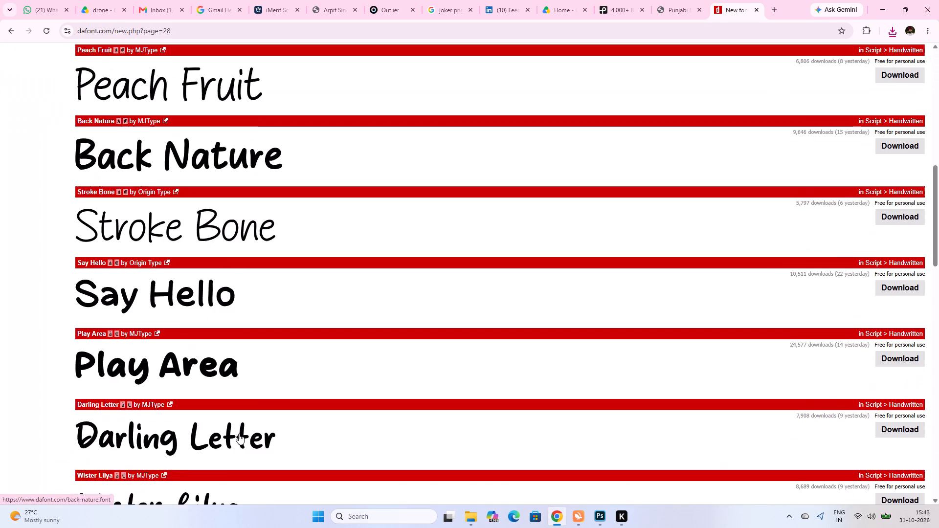
{"action": "scroll", "coordinate": [239, 434], "scroll_direction": "down", "scroll_amount": 18}
{"action": "scroll", "coordinate": [238, 434], "scroll_direction": "down", "scroll_amount": 9}
{"action": "left_click", "coordinate": [220, 433]}
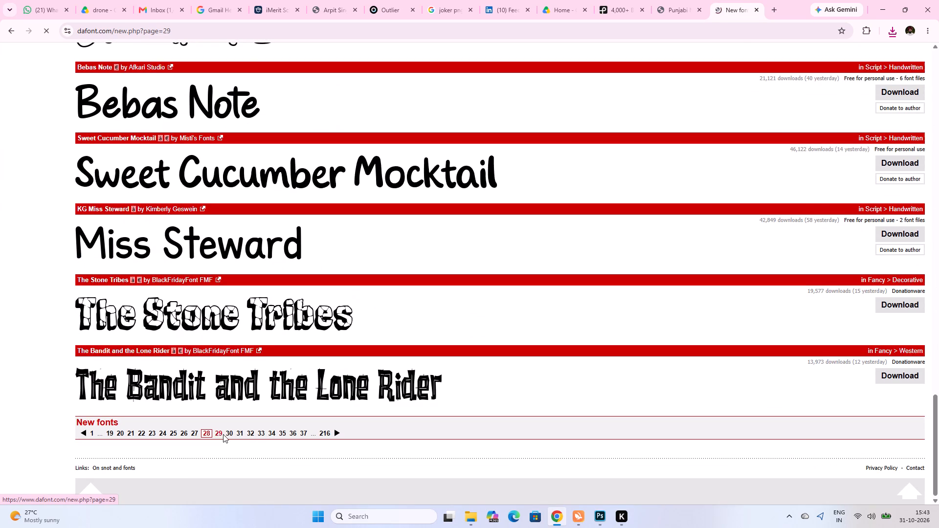
{"action": "scroll", "coordinate": [223, 434], "scroll_direction": "down", "scroll_amount": 16}
{"action": "scroll", "coordinate": [224, 436], "scroll_direction": "down", "scroll_amount": 7}
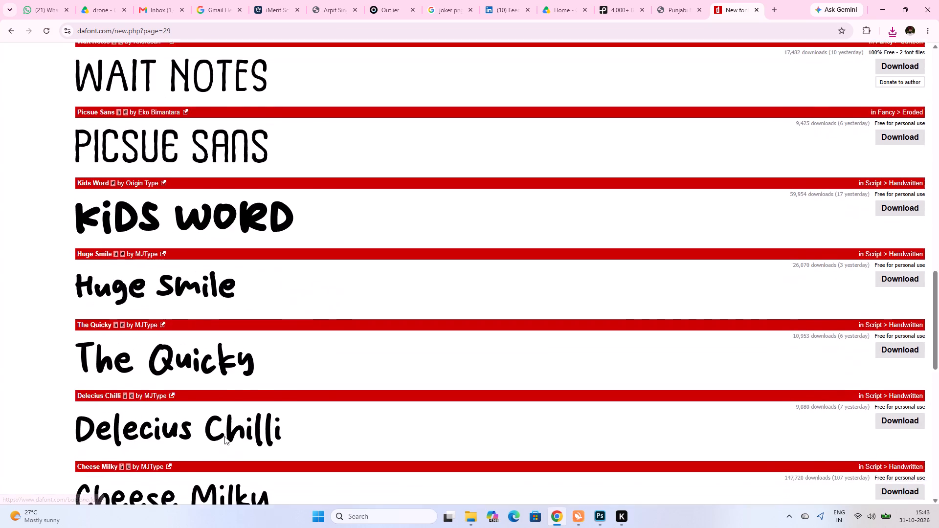
{"action": "scroll", "coordinate": [224, 436], "scroll_direction": "down", "scroll_amount": 15}
Go to page 30 of the new fonts and examine its sci-fi, stencil, brush-style and Halloween display typefaces.
{"action": "left_click", "coordinate": [220, 383]}
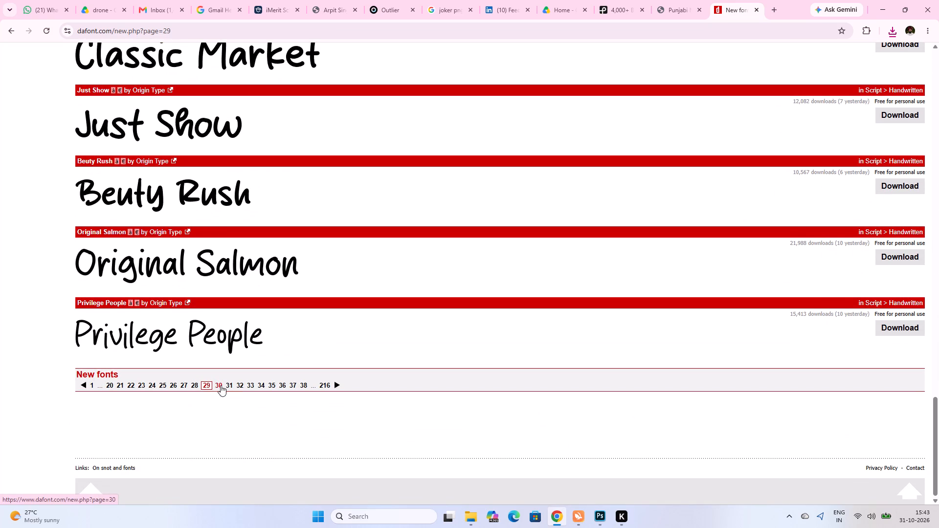
{"action": "left_click", "coordinate": [221, 385]}
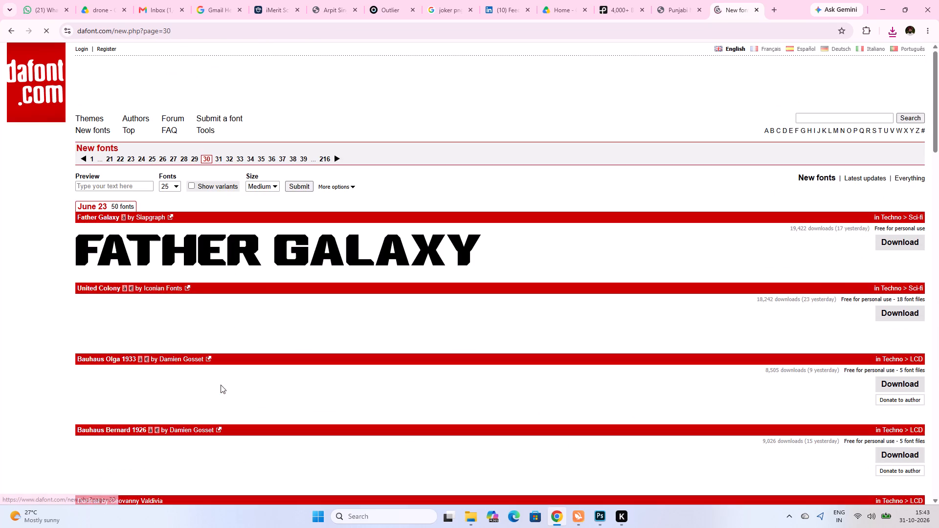
{"action": "scroll", "coordinate": [222, 380], "scroll_direction": "down", "scroll_amount": 17}
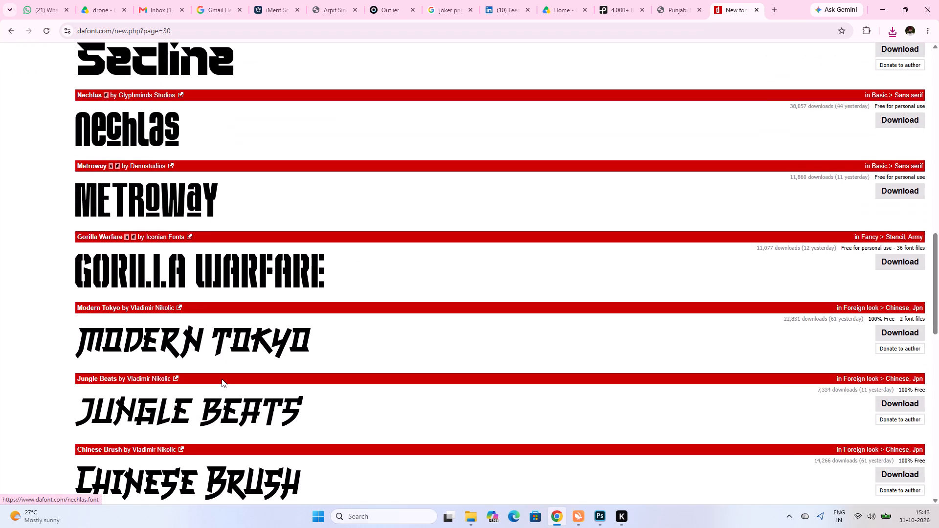
{"action": "scroll", "coordinate": [222, 379], "scroll_direction": "down", "scroll_amount": 14}
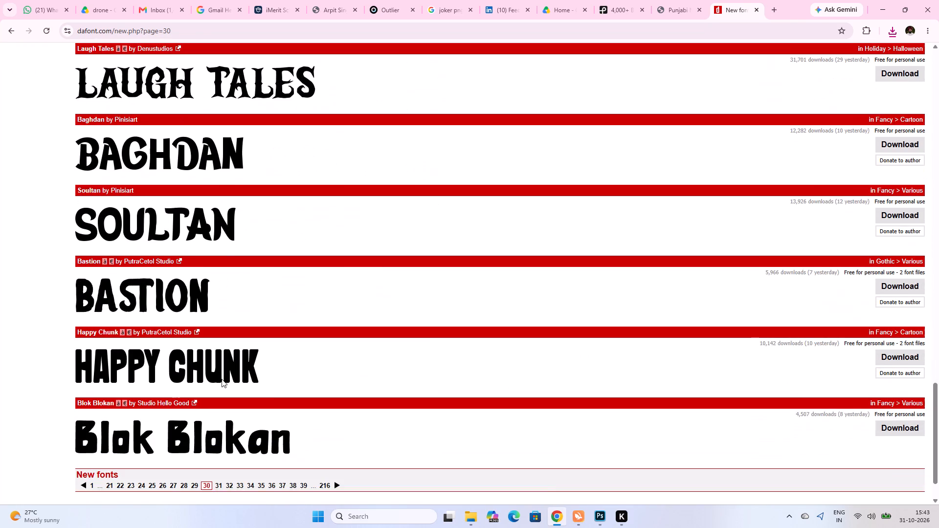
{"action": "scroll", "coordinate": [222, 379], "scroll_direction": "up", "scroll_amount": 4}
{"action": "scroll", "coordinate": [222, 379], "scroll_direction": "down", "scroll_amount": 5}
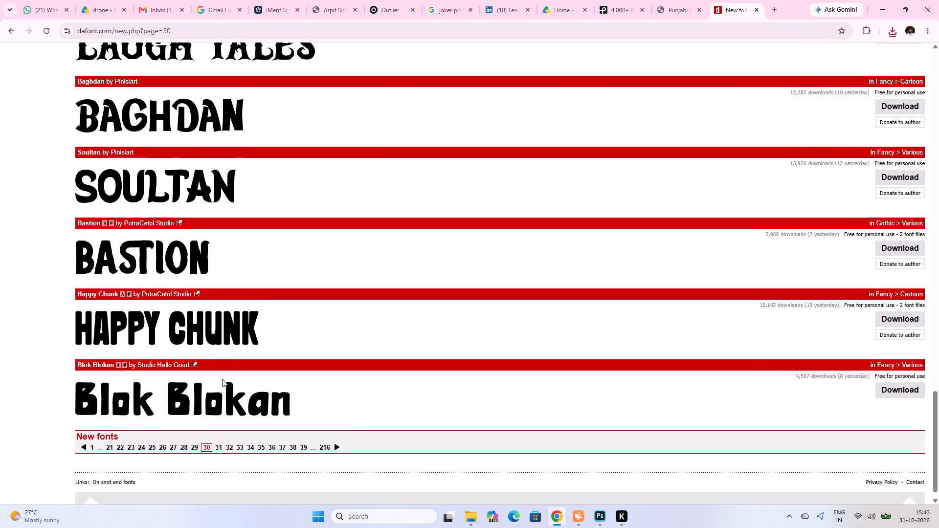
{"action": "scroll", "coordinate": [222, 379], "scroll_direction": "up", "scroll_amount": 7}
{"action": "scroll", "coordinate": [223, 381], "scroll_direction": "down", "scroll_amount": 7}
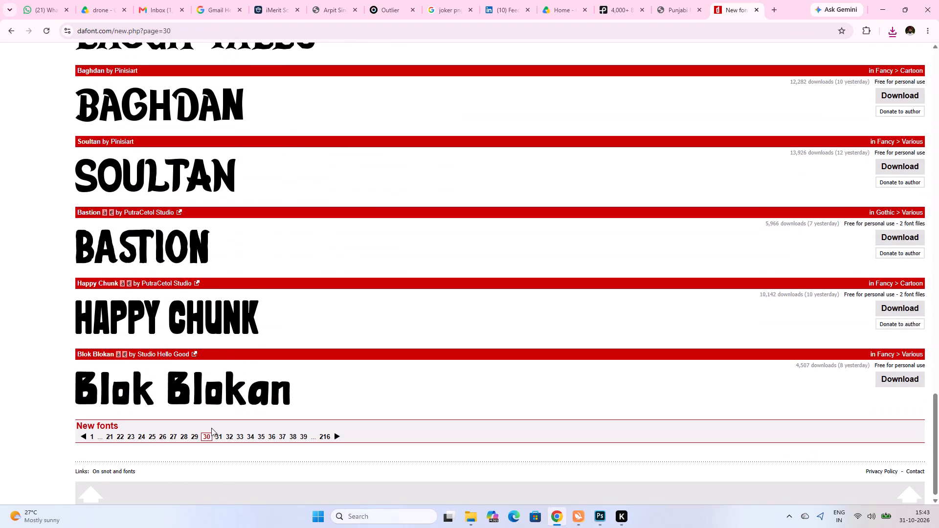
Go to page 31 of the new fonts and look through its old-school, cartoon, sci-fi and western typefaces.
{"action": "left_click", "coordinate": [222, 437]}
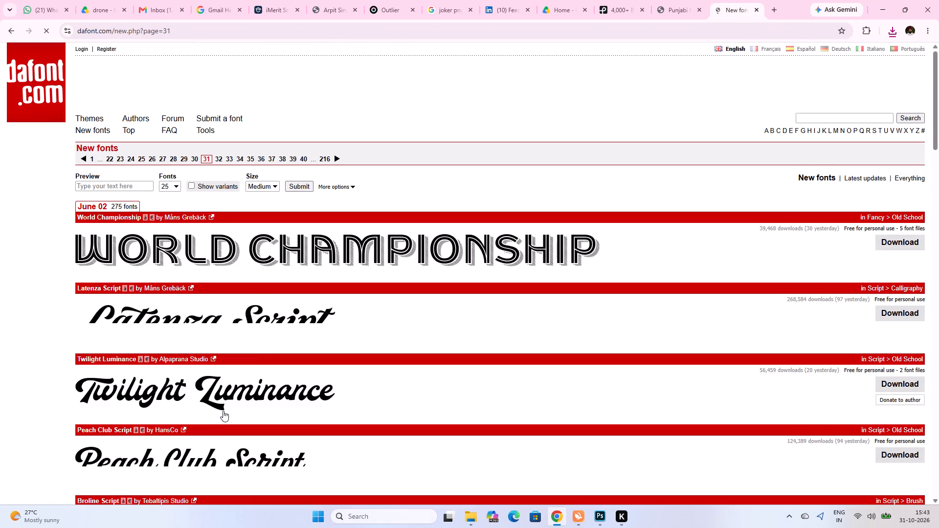
{"action": "scroll", "coordinate": [223, 411], "scroll_direction": "down", "scroll_amount": 12}
{"action": "scroll", "coordinate": [225, 434], "scroll_direction": "down", "scroll_amount": 12}
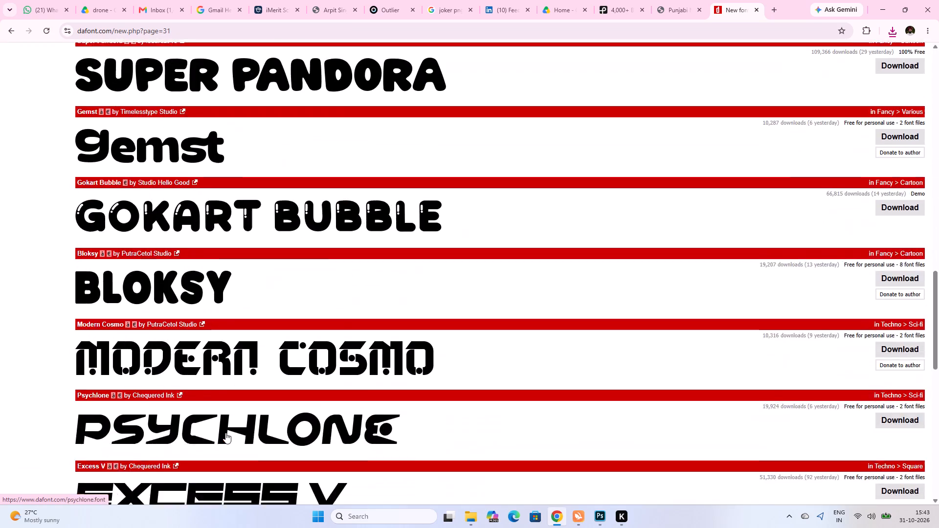
{"action": "scroll", "coordinate": [225, 433], "scroll_direction": "down", "scroll_amount": 11}
Jump ahead to pages 35 and 41 of the new fonts and examine the script, brush and bitmap typefaces.
{"action": "left_click", "coordinate": [252, 386]}
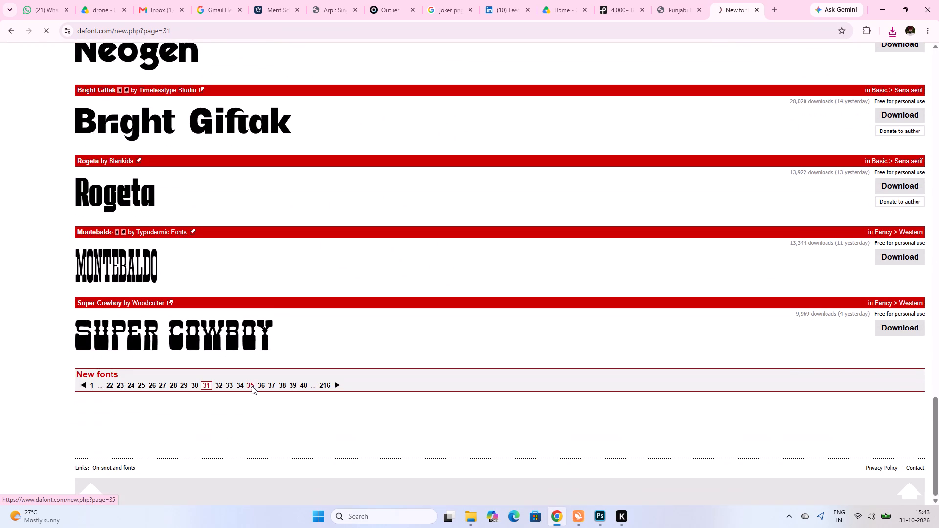
{"action": "scroll", "coordinate": [269, 306], "scroll_direction": "down", "scroll_amount": 17}
{"action": "scroll", "coordinate": [283, 341], "scroll_direction": "down", "scroll_amount": 16}
{"action": "scroll", "coordinate": [298, 345], "scroll_direction": "down", "scroll_amount": 5}
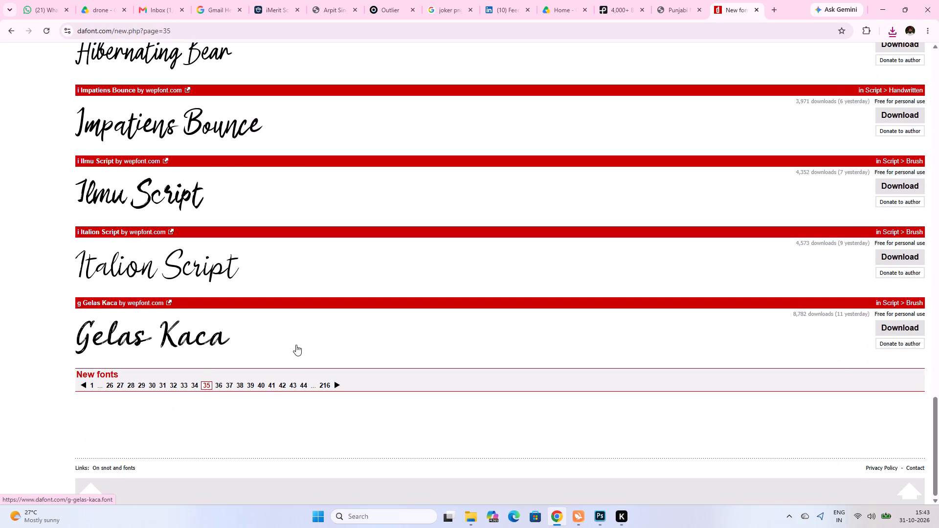
{"action": "left_click", "coordinate": [268, 384]}
{"action": "scroll", "coordinate": [268, 384], "scroll_direction": "down", "scroll_amount": 9}
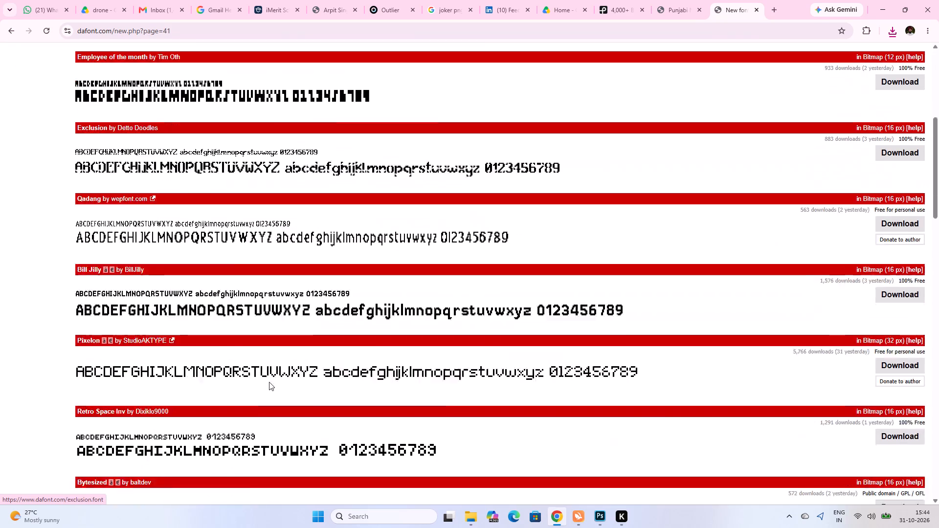
{"action": "scroll", "coordinate": [269, 382], "scroll_direction": "down", "scroll_amount": 15}
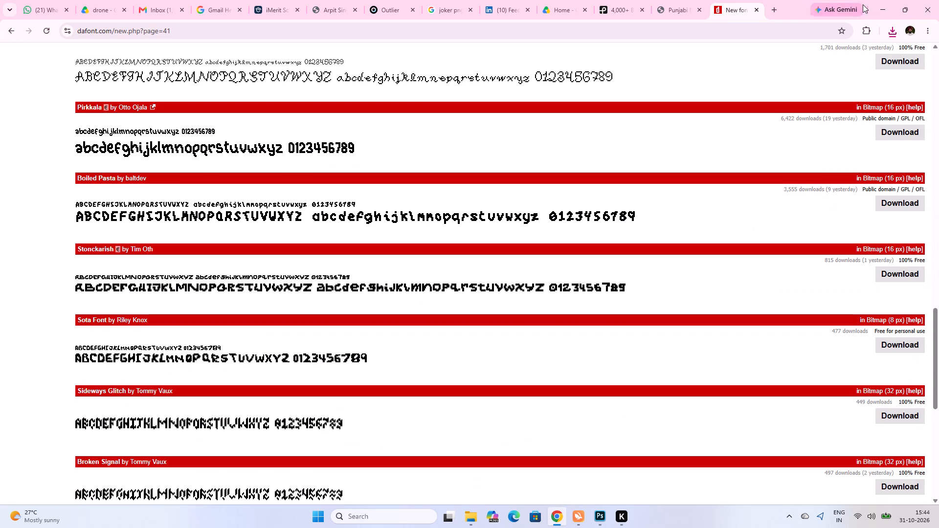
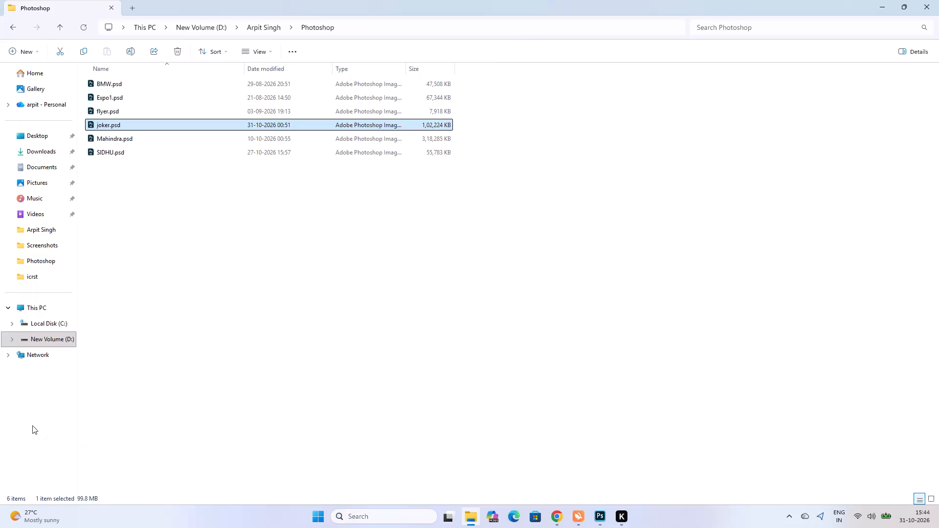
In the Downloads folder, open unityped.zip and install the Unityped font from Unityped.ttf.
{"action": "left_click", "coordinate": [46, 161]}
{"action": "left_click", "coordinate": [46, 154]}
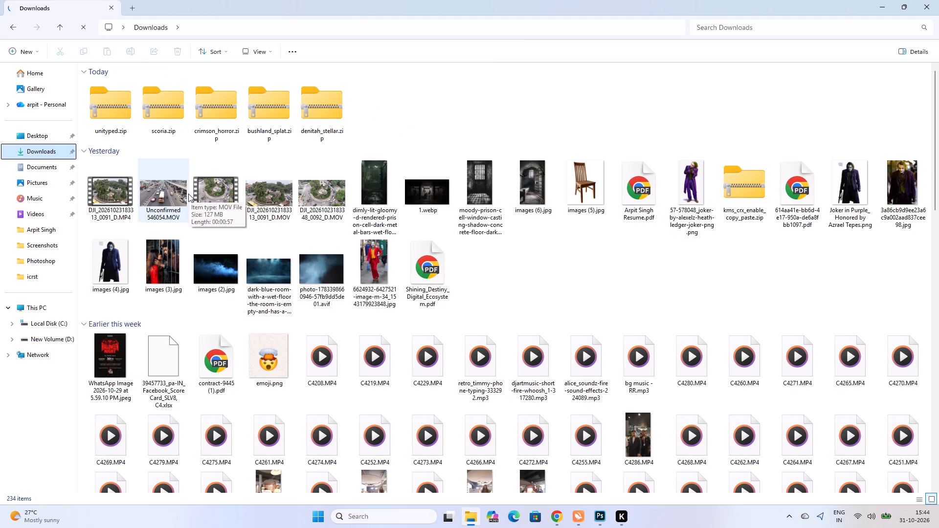
{"action": "double_click", "coordinate": [108, 120]}
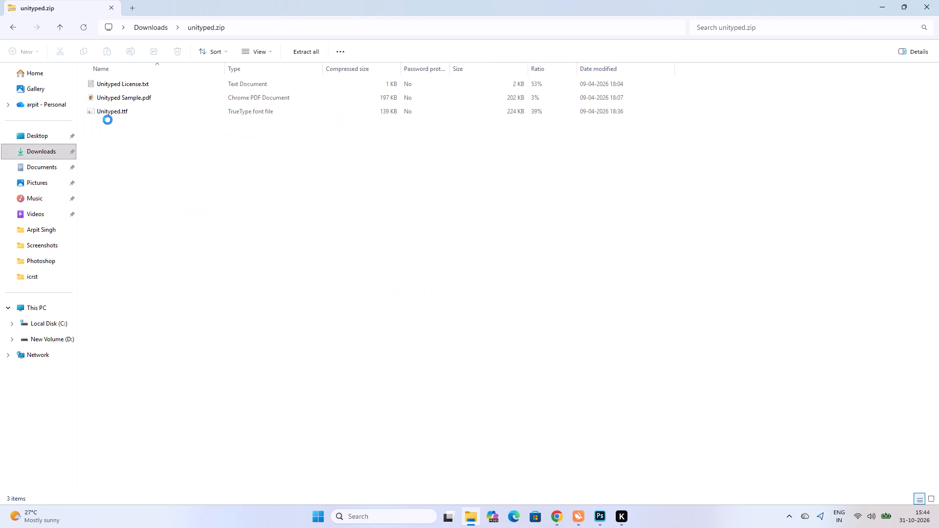
{"action": "double_click", "coordinate": [118, 114]}
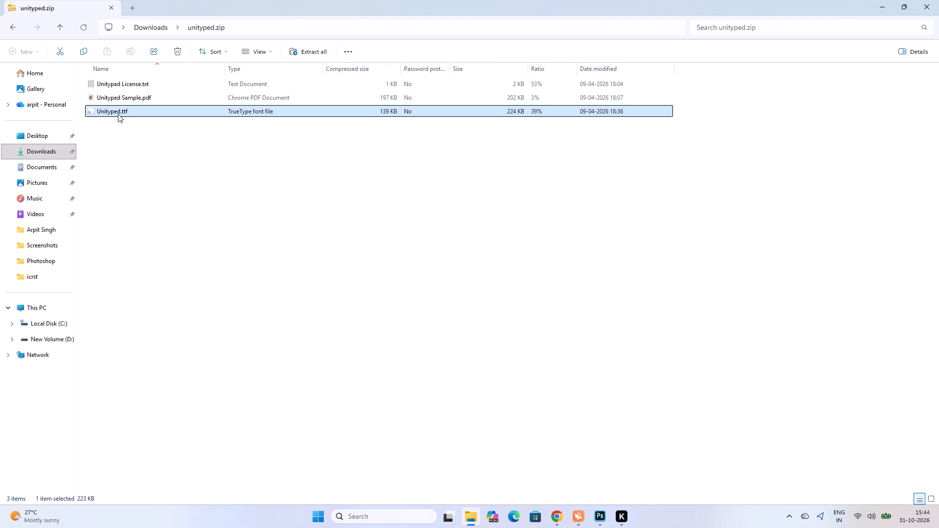
{"action": "left_click", "coordinate": [83, 39]}
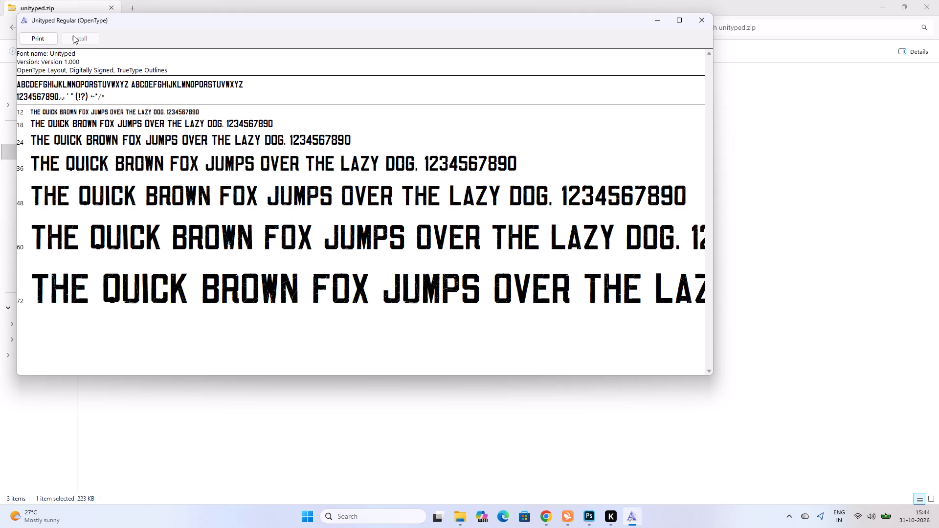
{"action": "left_click", "coordinate": [77, 38]}
{"action": "left_click", "coordinate": [80, 40]}
{"action": "left_click", "coordinate": [699, 18]}
Return to Downloads, open scoria.zip and install the Scoria font from Scoria-Regular.ttf.
{"action": "left_click", "coordinate": [16, 27]}
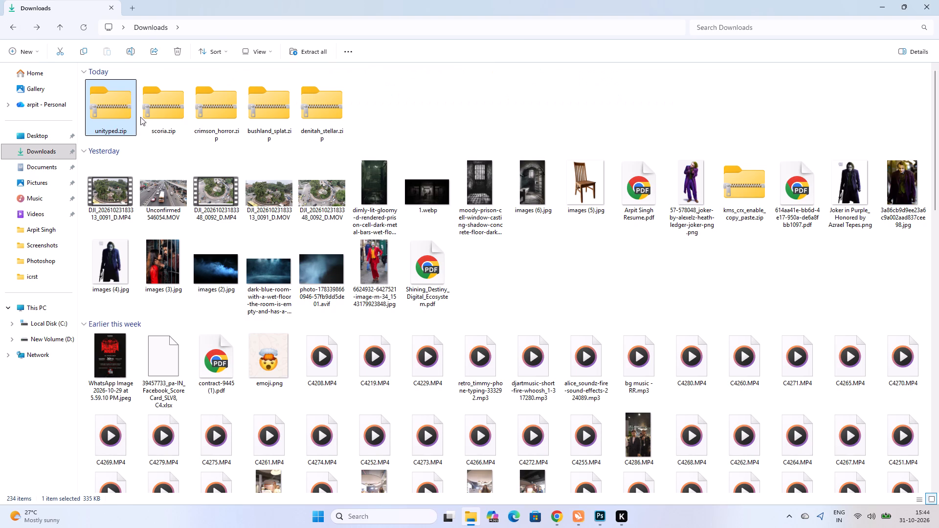
{"action": "double_click", "coordinate": [177, 119]}
{"action": "double_click", "coordinate": [124, 109]}
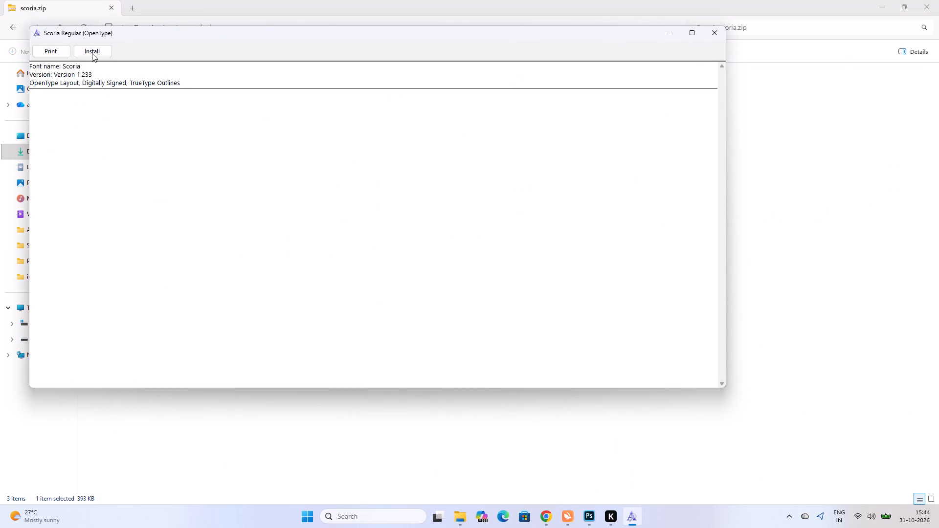
{"action": "left_click", "coordinate": [93, 53]}
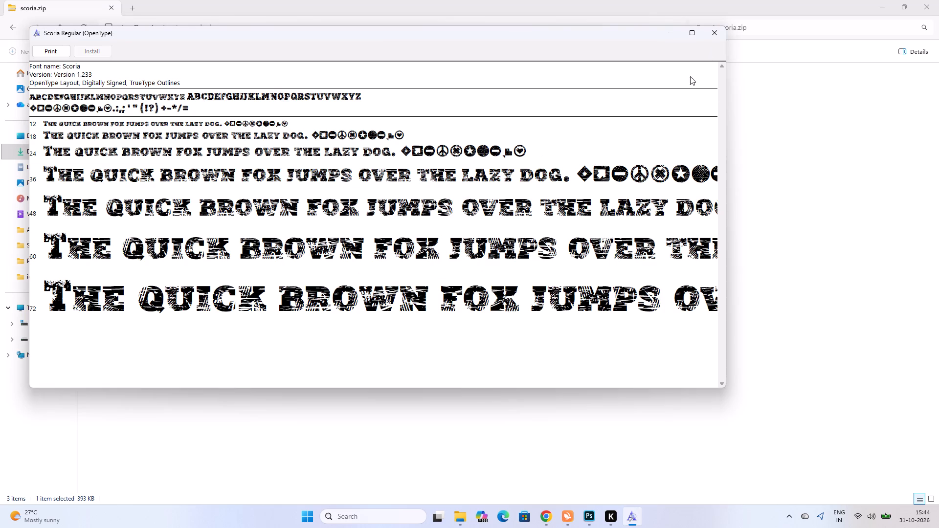
{"action": "left_click", "coordinate": [711, 38]}
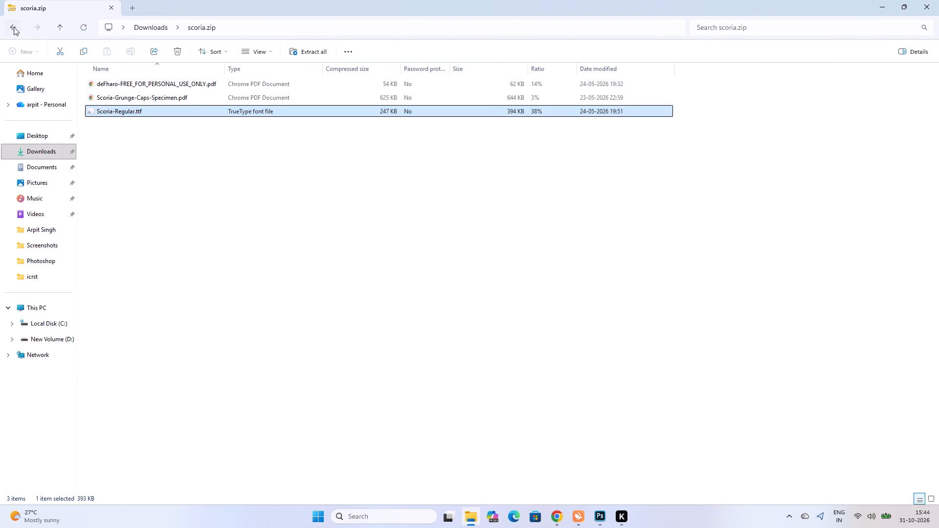
Return to Downloads, open crimson_horror.zip and install the OpenType font file Crimson Horror One.otf.
{"action": "left_click", "coordinate": [14, 27]}
{"action": "double_click", "coordinate": [213, 104]}
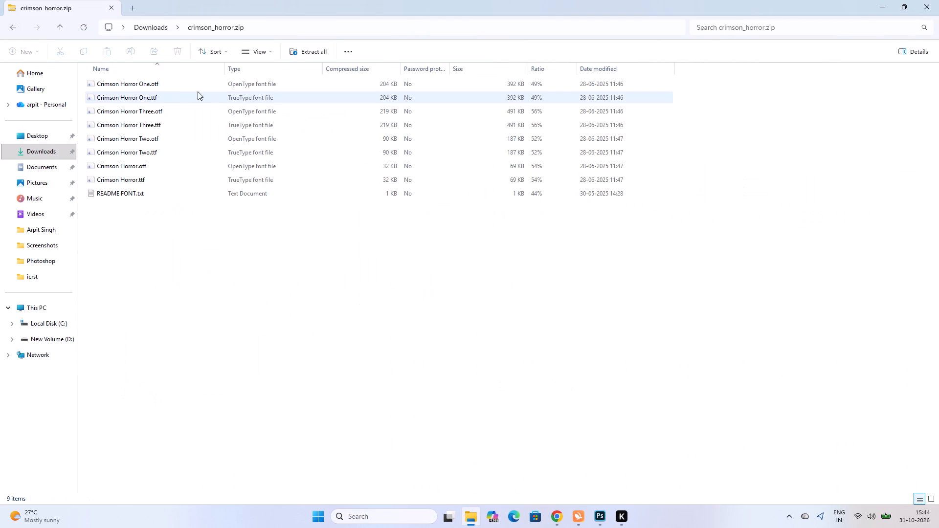
{"action": "double_click", "coordinate": [152, 83]}
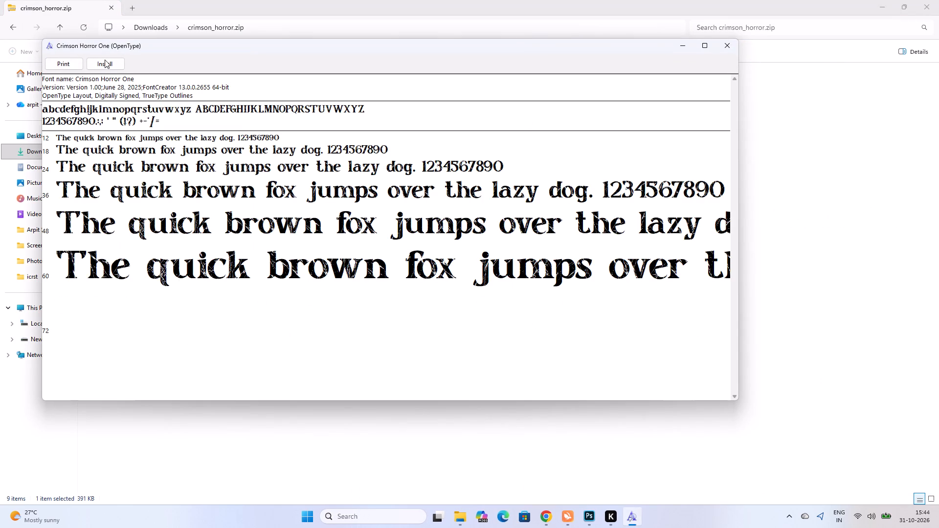
{"action": "left_click", "coordinate": [109, 65]}
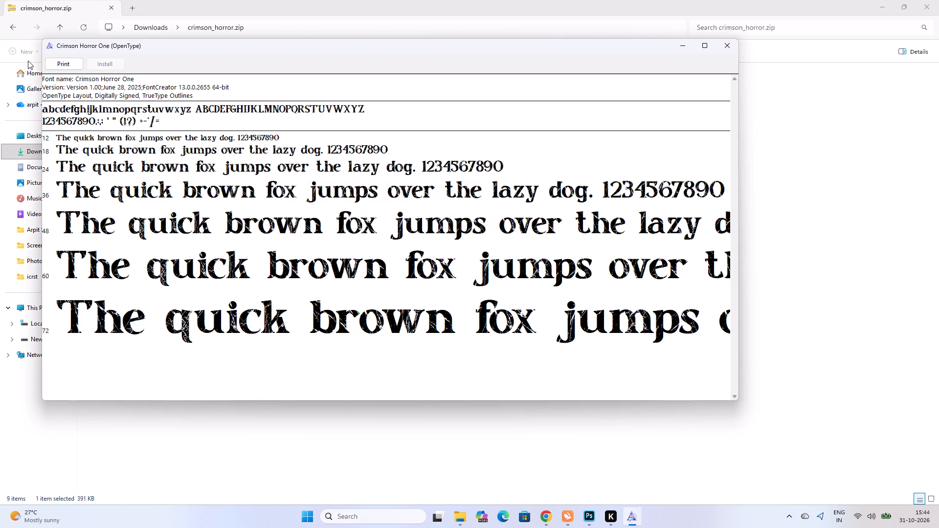
{"action": "left_click", "coordinate": [715, 47]}
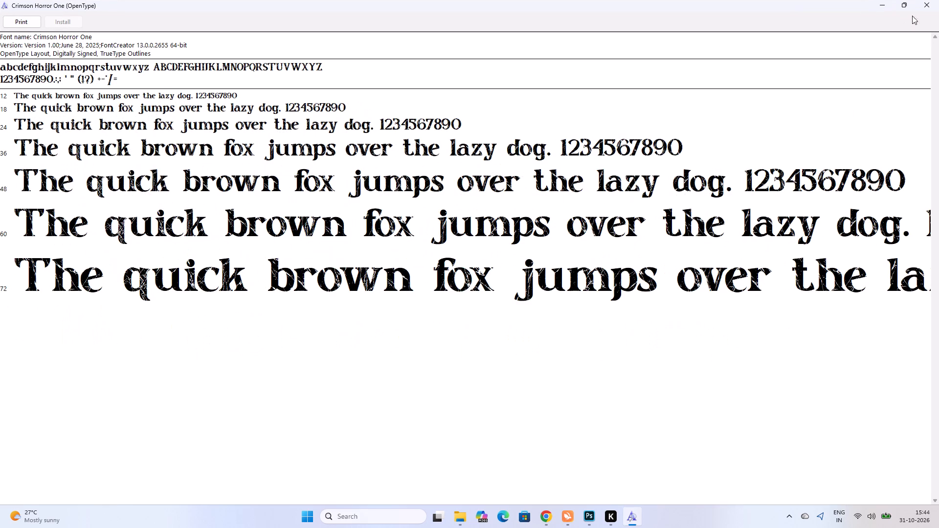
{"action": "left_click", "coordinate": [919, 7]}
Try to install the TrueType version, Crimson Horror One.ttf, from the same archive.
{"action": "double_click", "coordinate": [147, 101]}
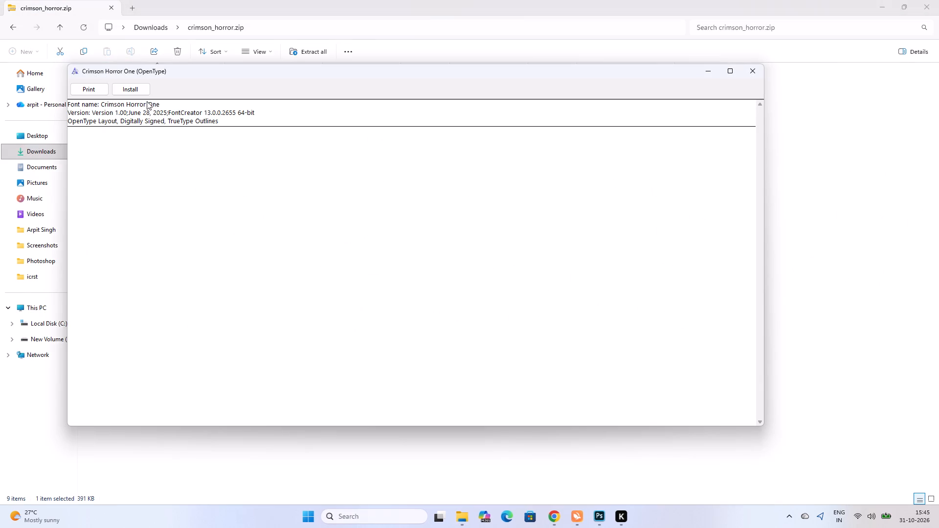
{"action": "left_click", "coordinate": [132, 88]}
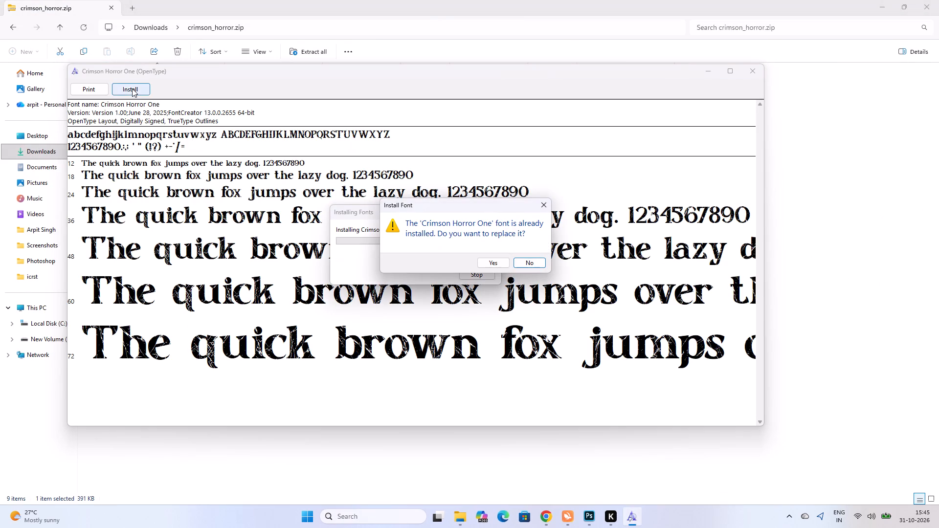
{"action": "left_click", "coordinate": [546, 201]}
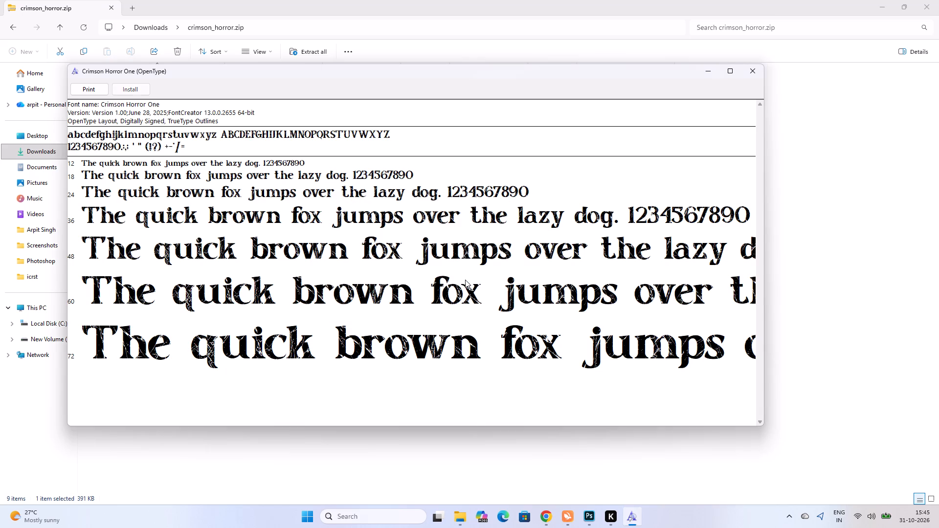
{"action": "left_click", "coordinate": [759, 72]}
Return to Downloads, open bushland_splat.zip and install the Bushland Splat font from BushlandSplat_PERSONAL_USE_ONLY.otf.
{"action": "left_click", "coordinate": [18, 26]}
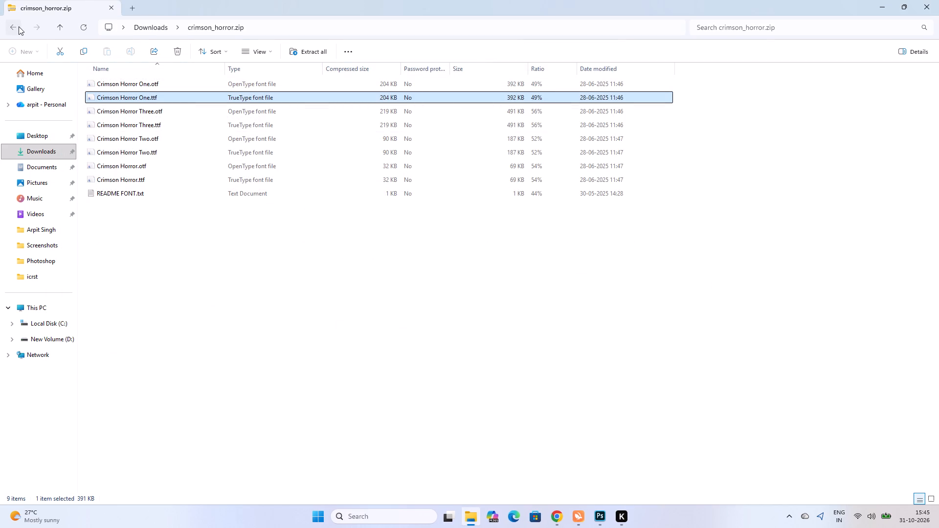
{"action": "double_click", "coordinate": [263, 114]}
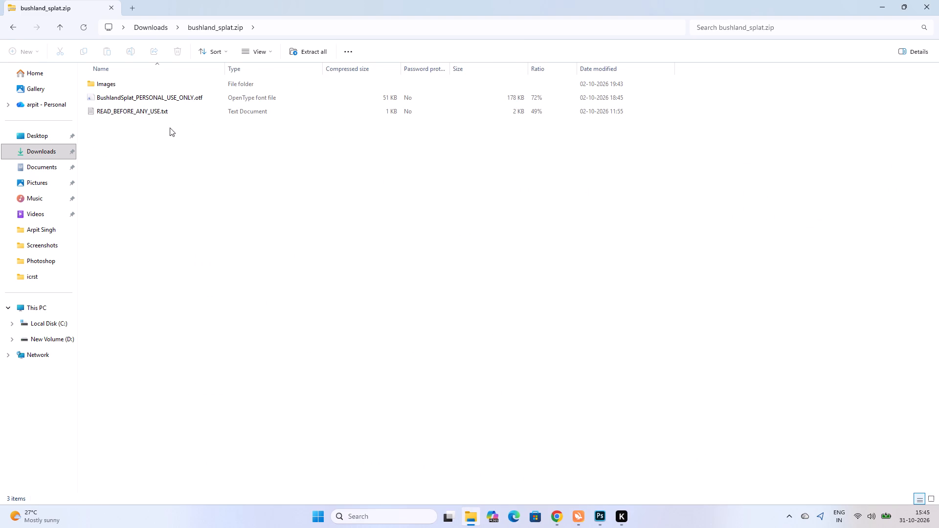
{"action": "double_click", "coordinate": [156, 93]}
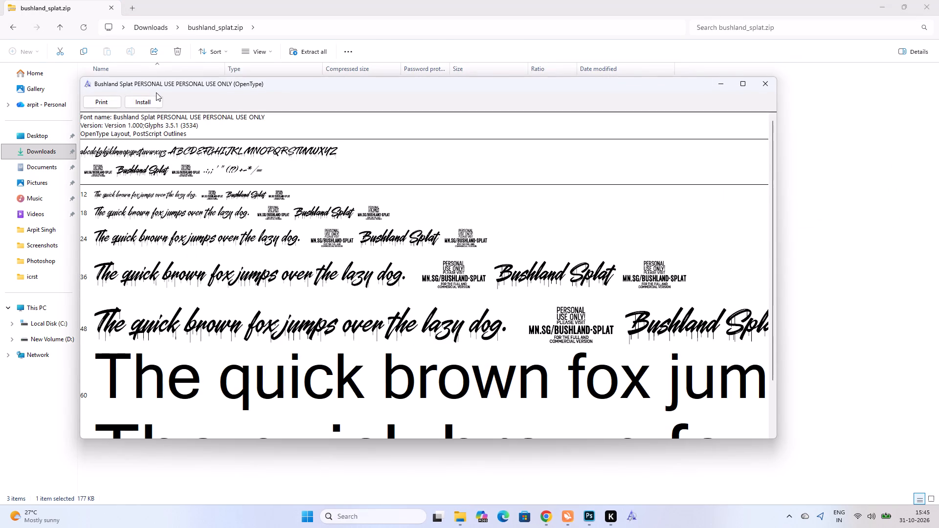
{"action": "left_click", "coordinate": [150, 98]}
{"action": "left_click", "coordinate": [773, 88]}
Return to Downloads, open denitah_stellar.zip and install the Denitah Stellar font from DenitahStellar.otf.
{"action": "left_click", "coordinate": [17, 22]}
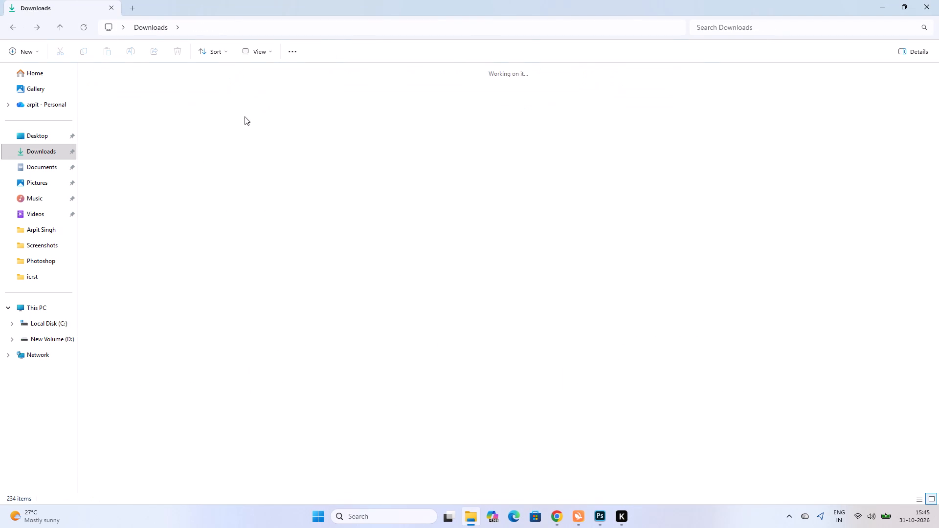
{"action": "double_click", "coordinate": [316, 114]}
{"action": "left_click", "coordinate": [132, 83]}
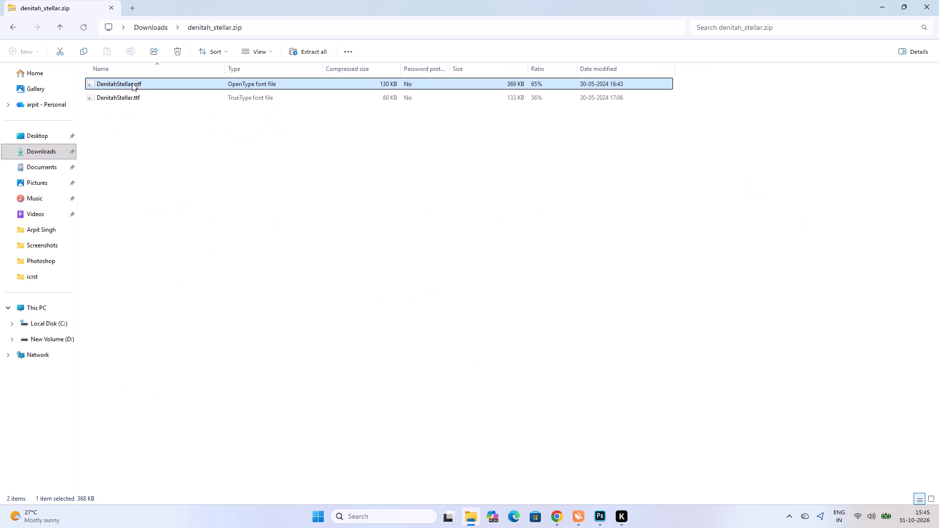
{"action": "double_click", "coordinate": [134, 83]}
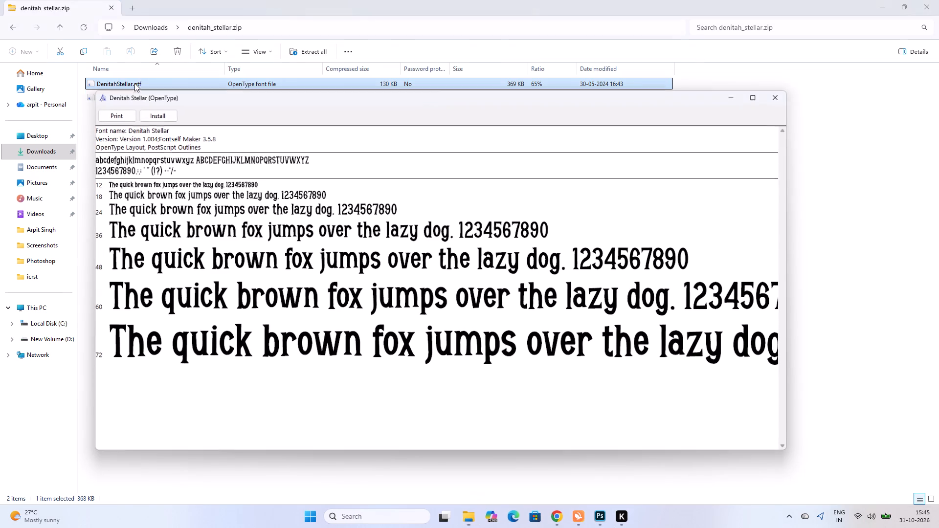
{"action": "left_click", "coordinate": [159, 119]}
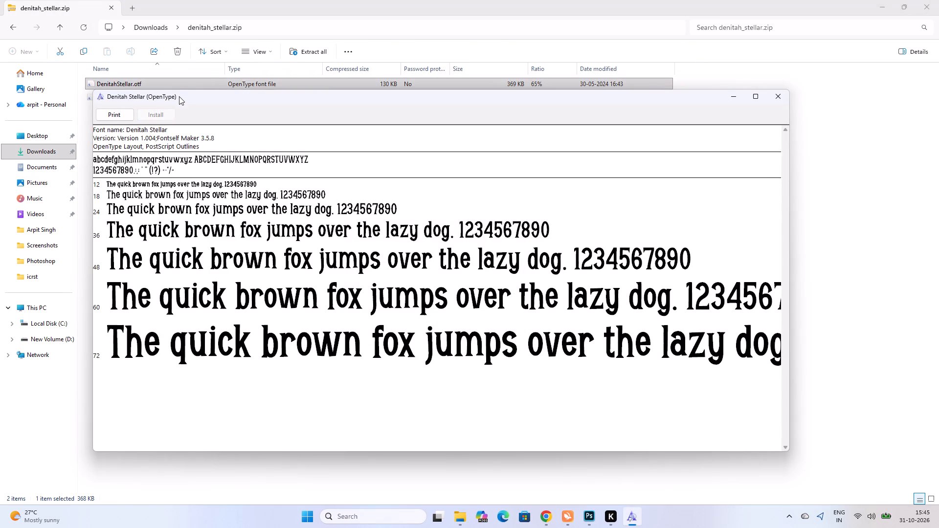
{"action": "left_click", "coordinate": [782, 98]}
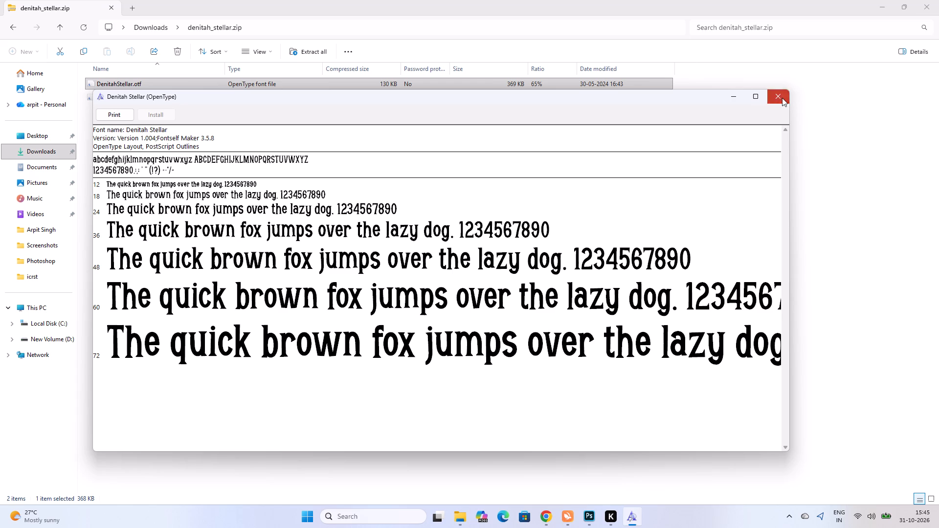
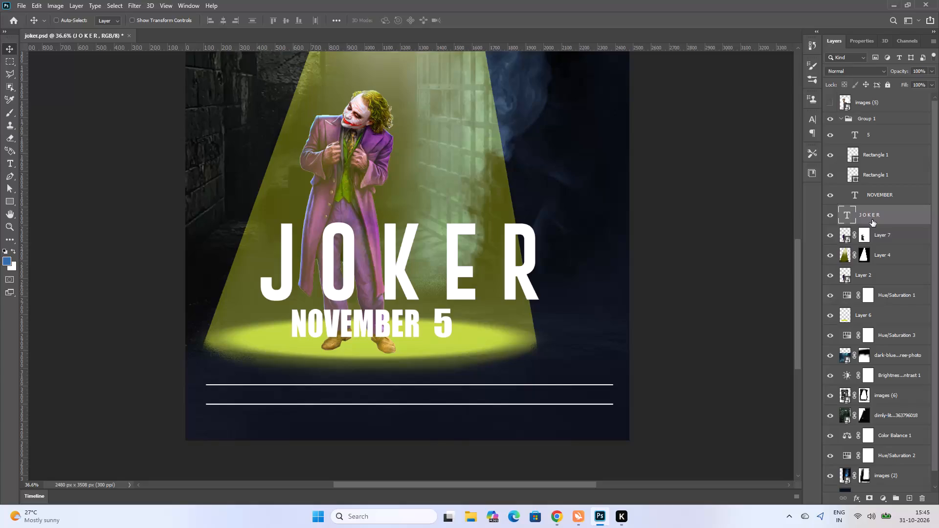
Select all the text of the J O K E R title and change its font from the newly installed ones to Crimson Horror.
{"action": "key", "text": "ctrl+t"}
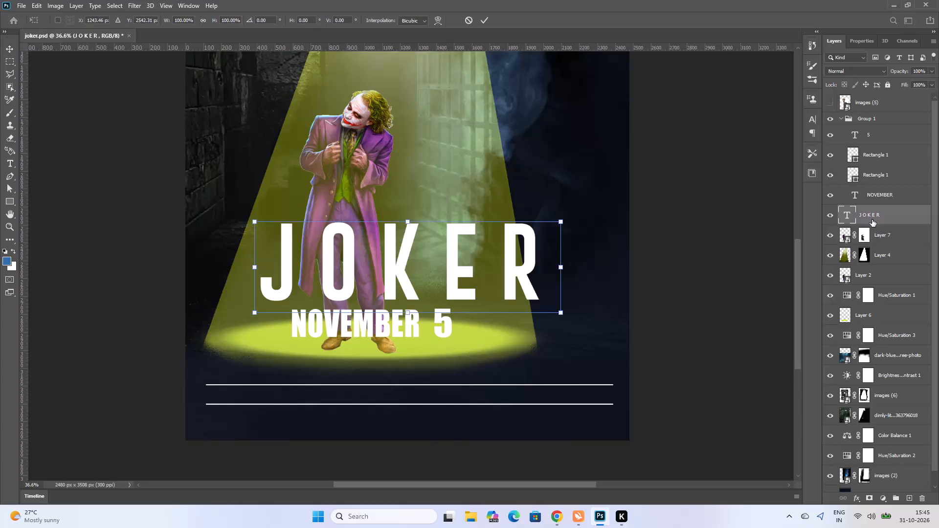
{"action": "triple_click", "coordinate": [445, 282]}
{"action": "key", "text": "ctrl+a"}
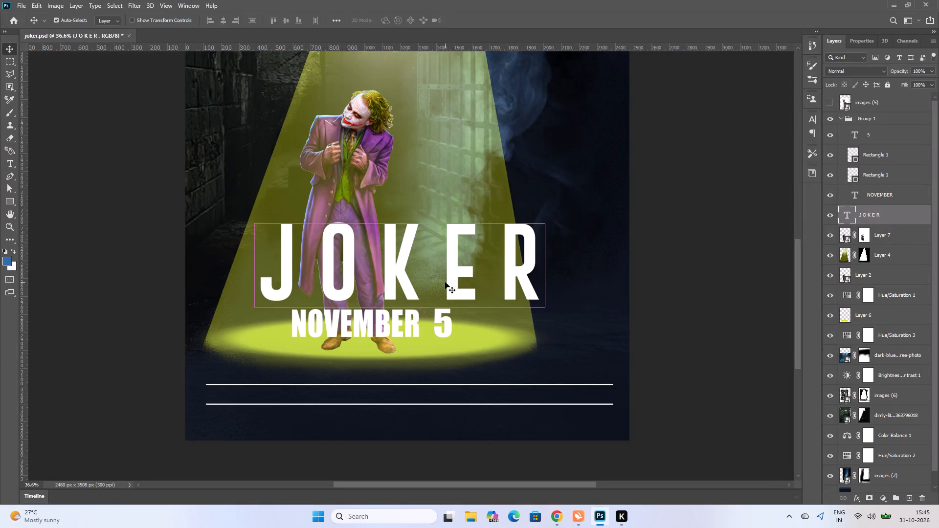
{"action": "triple_click", "coordinate": [447, 282]}
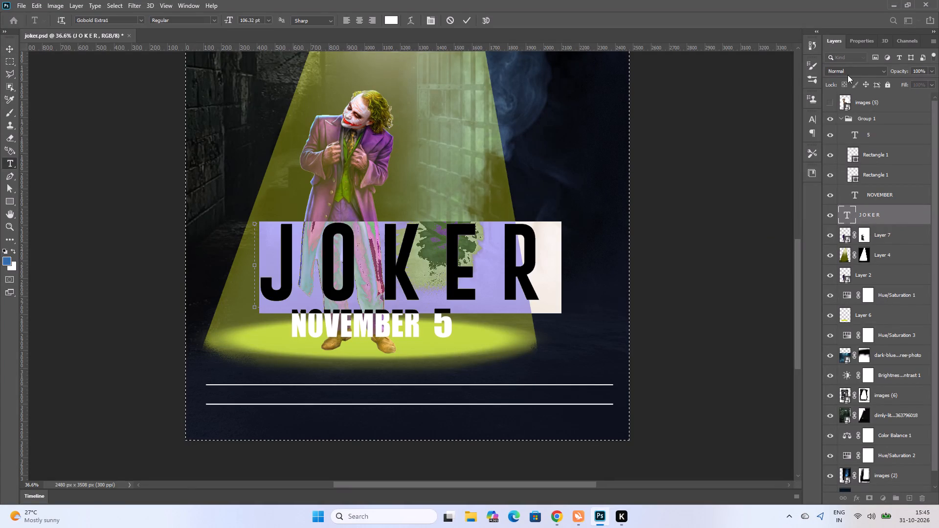
{"action": "left_click", "coordinate": [861, 41]}
{"action": "left_click", "coordinate": [917, 143]}
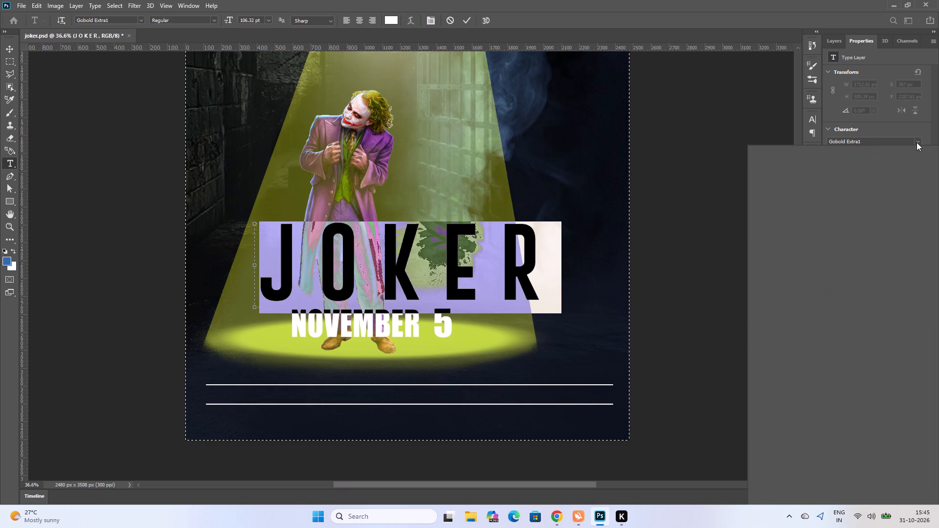
{"action": "scroll", "coordinate": [854, 260], "scroll_direction": "down", "scroll_amount": 4}
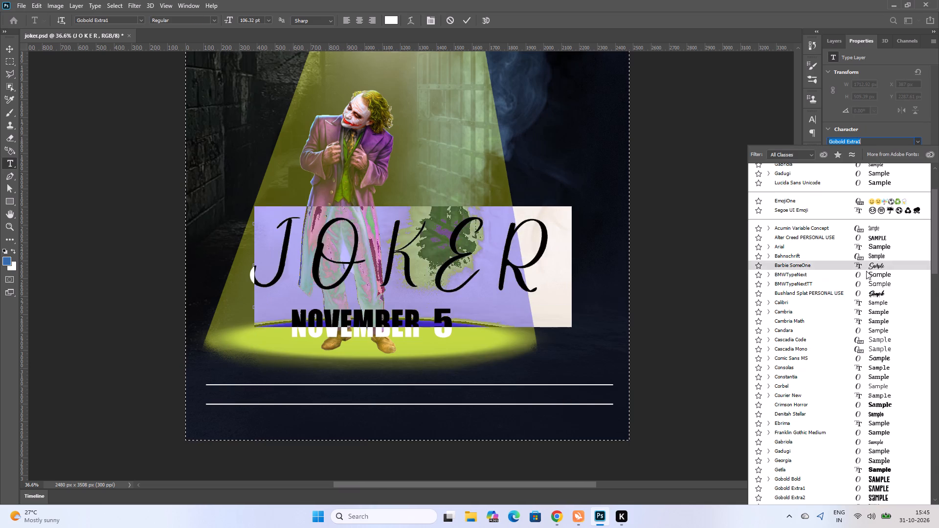
{"action": "left_click", "coordinate": [884, 403]}
Remove the spaces between the letters of the title so that it reads JOKER.
{"action": "left_click", "coordinate": [482, 261]}
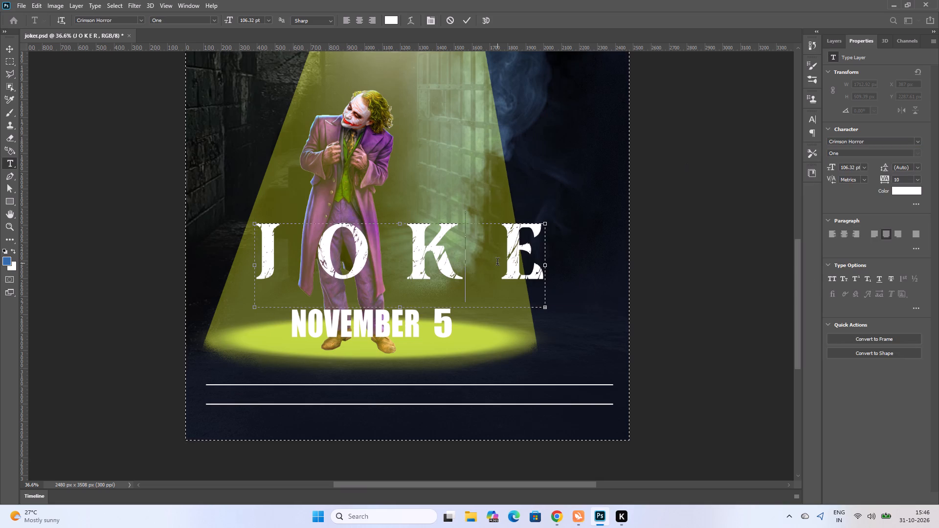
{"action": "left_click", "coordinate": [500, 262]}
{"action": "key", "text": "BackSpace"}
{"action": "left_click", "coordinate": [448, 255]}
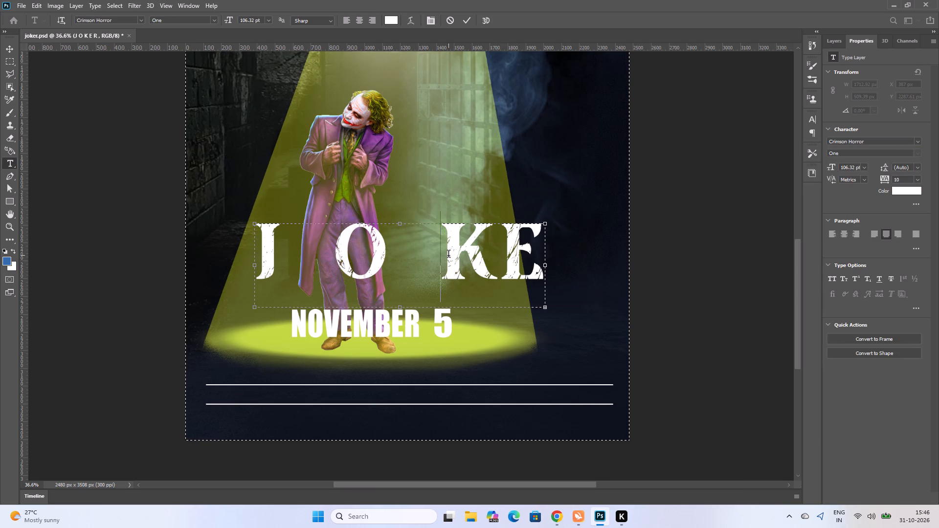
{"action": "key", "text": "BackSpace"}
{"action": "left_click", "coordinate": [392, 252]}
{"action": "key", "text": "BackSpace"}
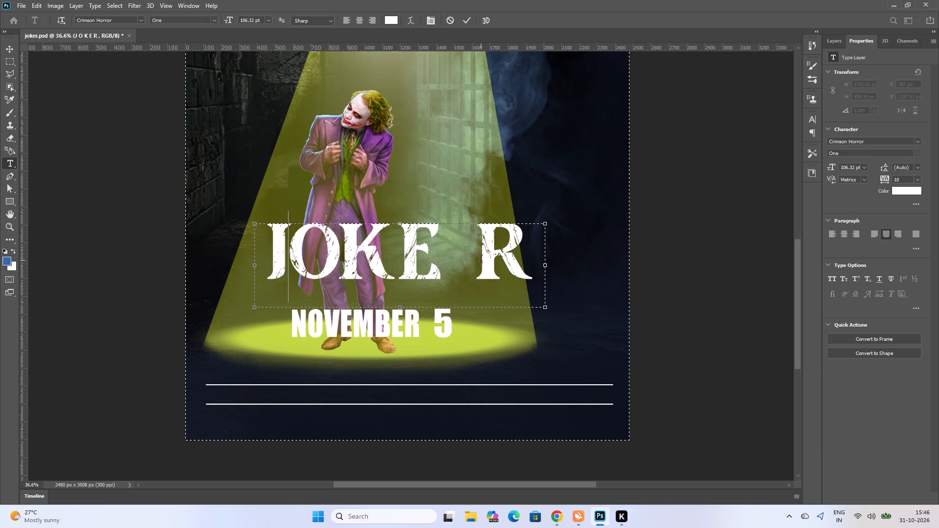
{"action": "left_click", "coordinate": [481, 260]}
{"action": "key", "text": "BackSpace"}
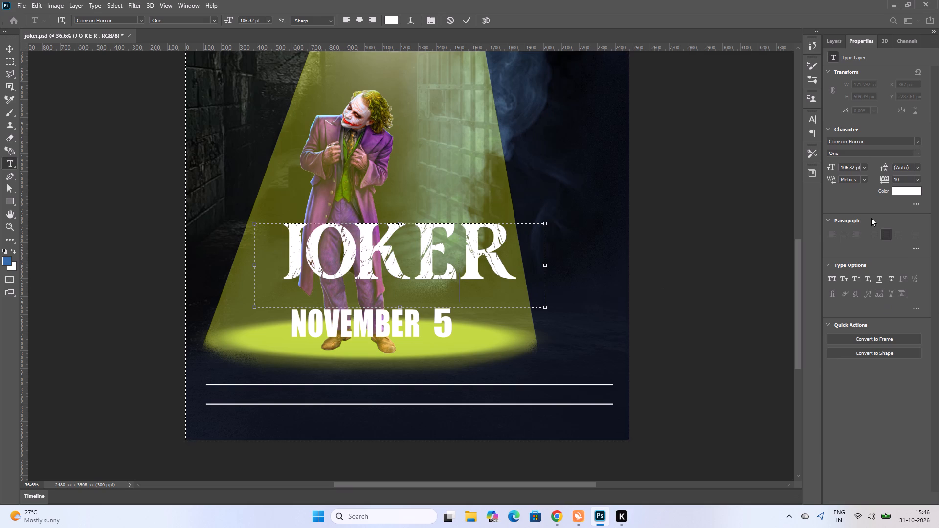
Select the whole JOKER title, compare other fonts on it and set its font to Courier New.
{"action": "key", "text": "ctrl+a"}
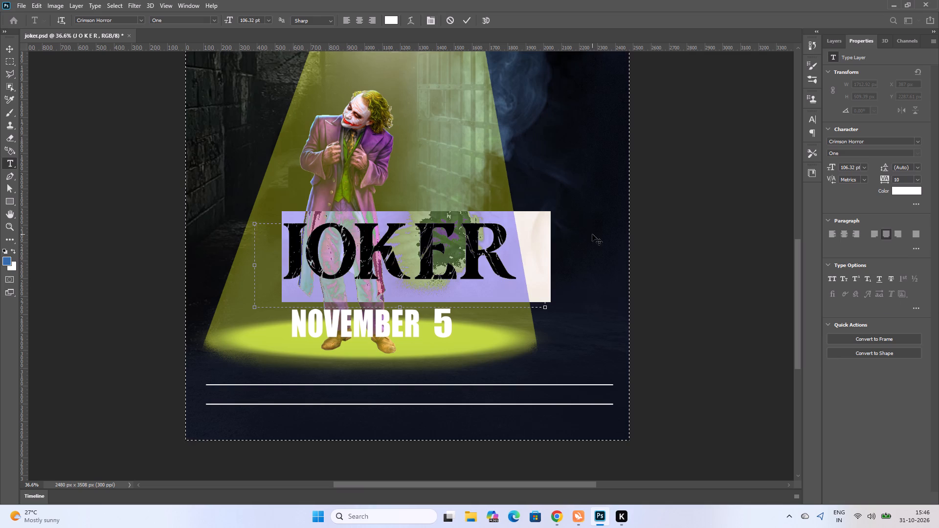
{"action": "left_click", "coordinate": [914, 142]}
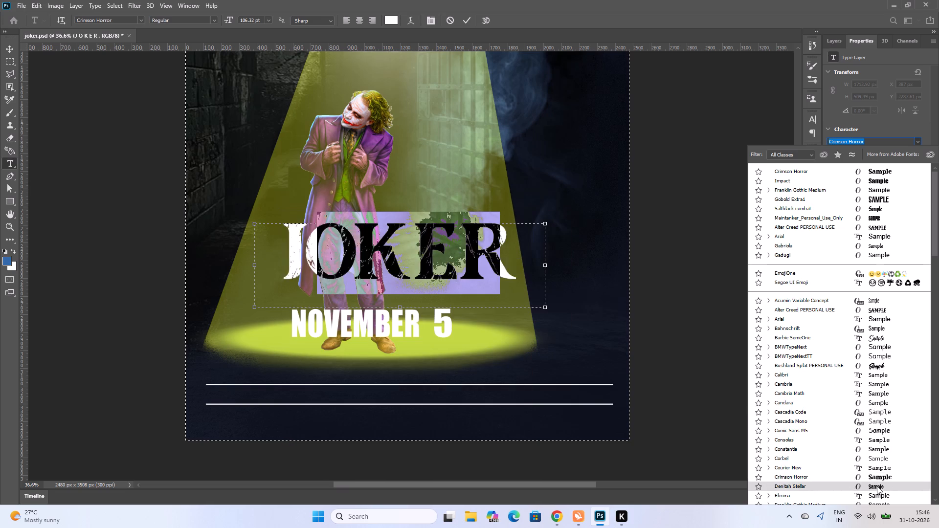
{"action": "scroll", "coordinate": [877, 480], "scroll_direction": "down", "scroll_amount": 1}
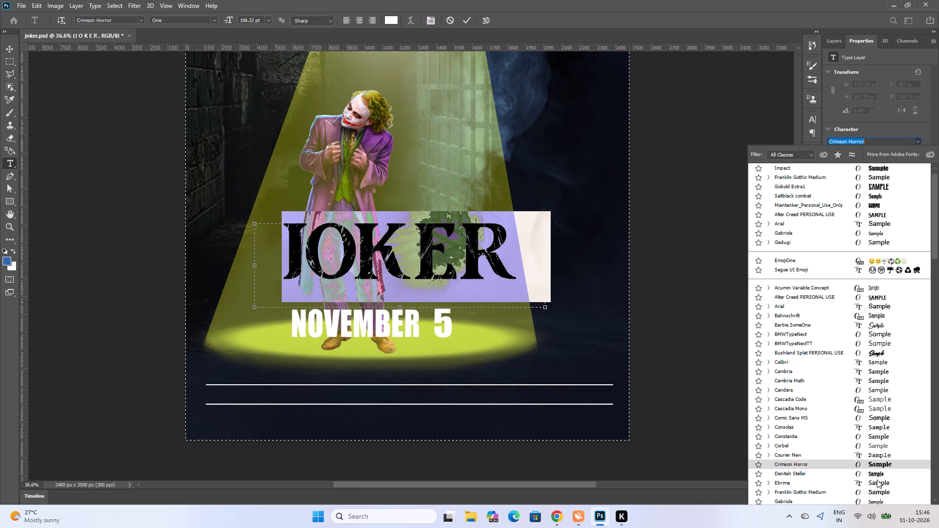
{"action": "scroll", "coordinate": [877, 480], "scroll_direction": "down", "scroll_amount": 3}
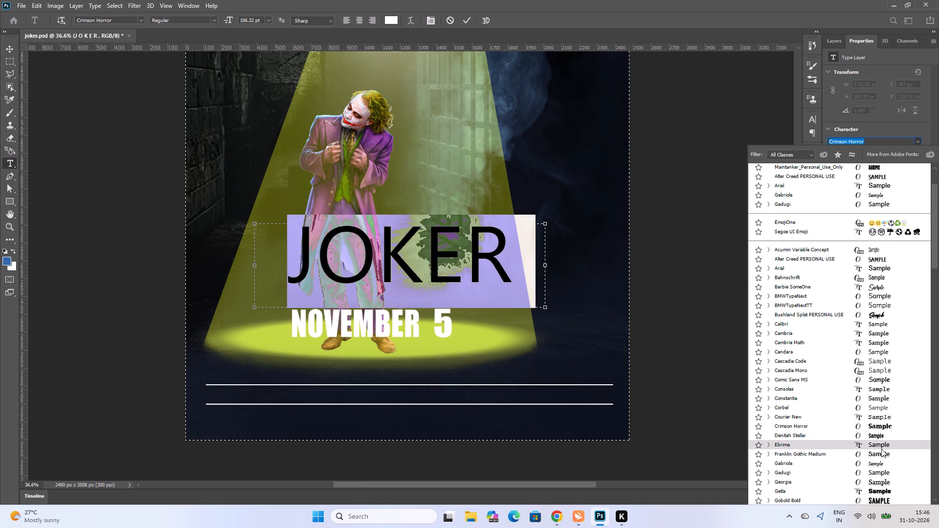
{"action": "left_click", "coordinate": [884, 421]}
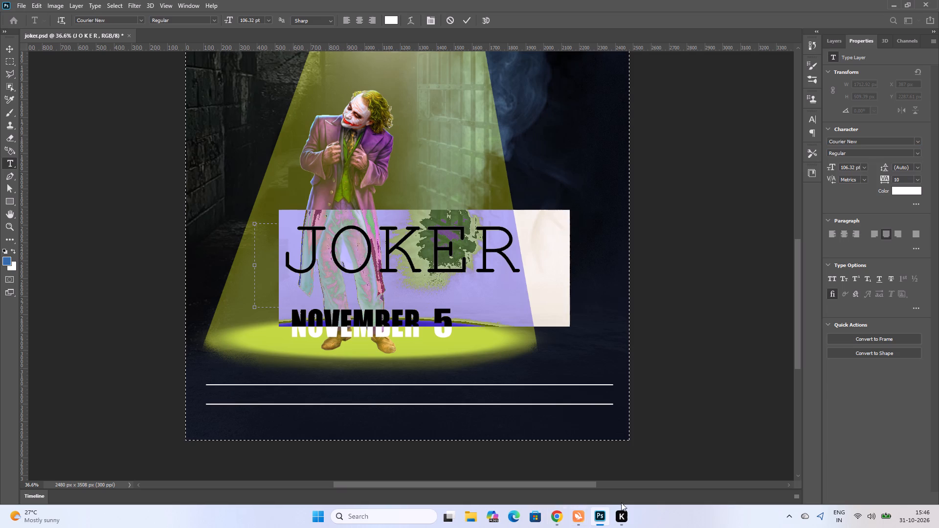
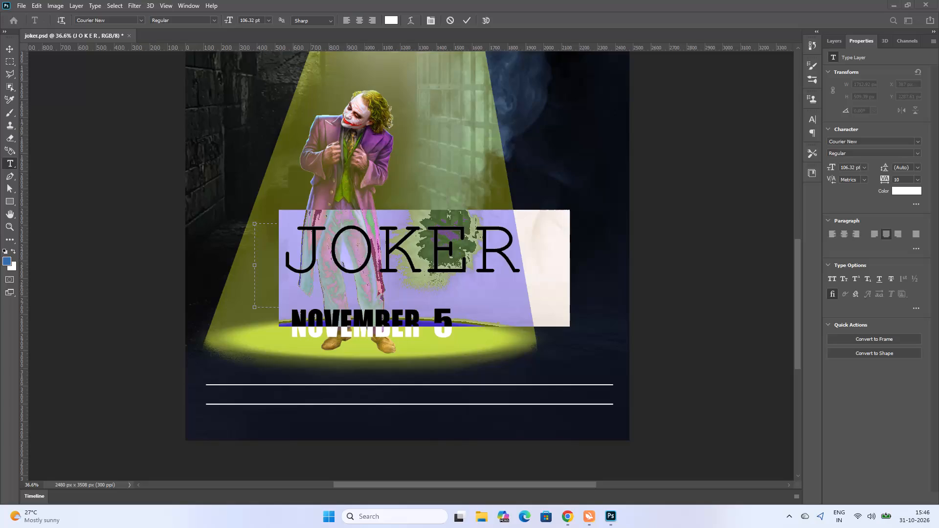
Change the font of the selected JOKER title text to Crimson Horror and finish the text edit.
{"action": "left_click", "coordinate": [880, 143]}
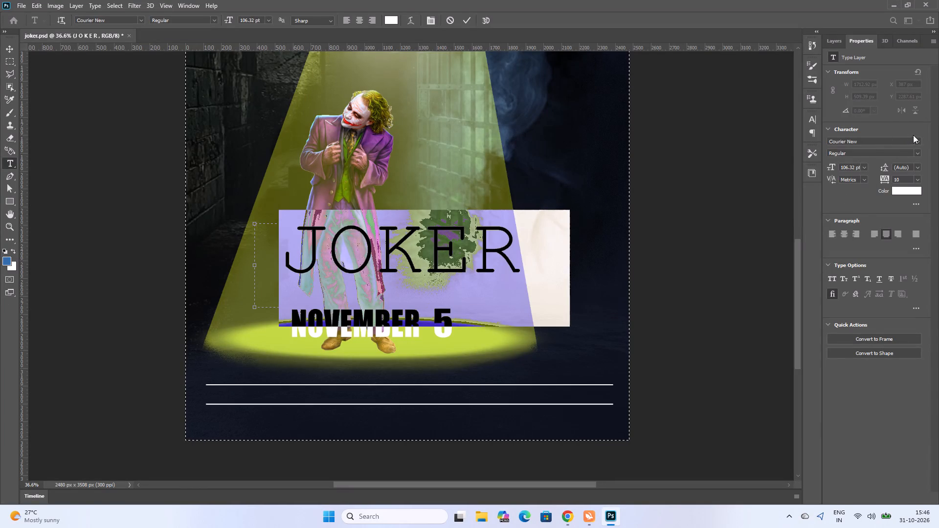
{"action": "left_click", "coordinate": [918, 141]}
{"action": "scroll", "coordinate": [889, 499], "scroll_direction": "down", "scroll_amount": 2}
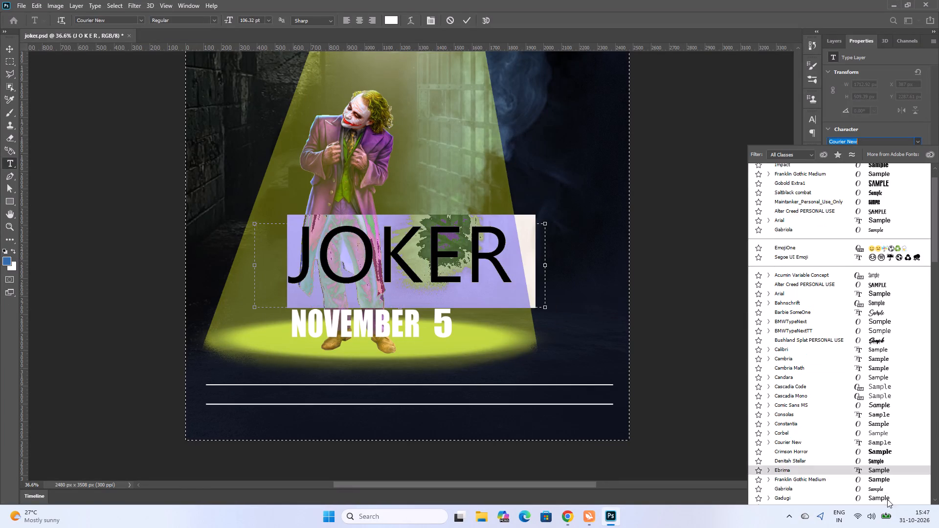
{"action": "scroll", "coordinate": [883, 494], "scroll_direction": "down", "scroll_amount": 17}
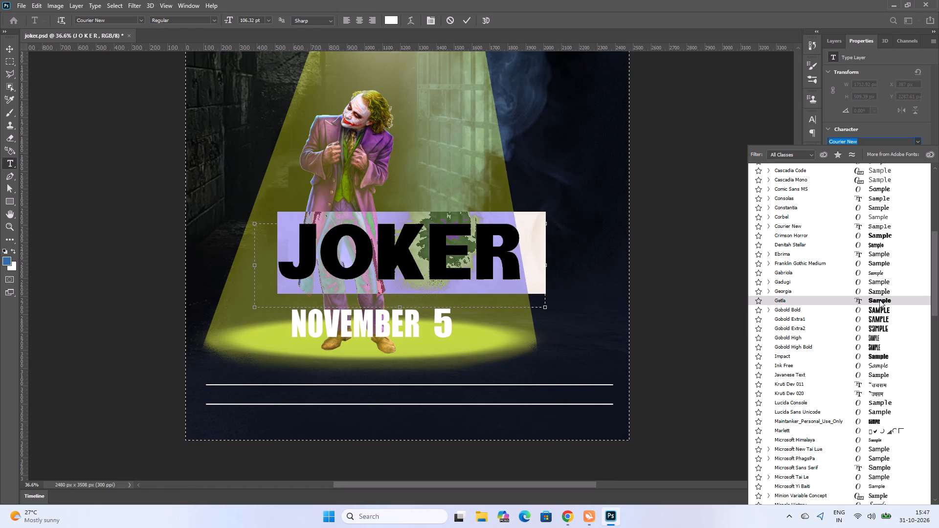
{"action": "left_click", "coordinate": [873, 235]}
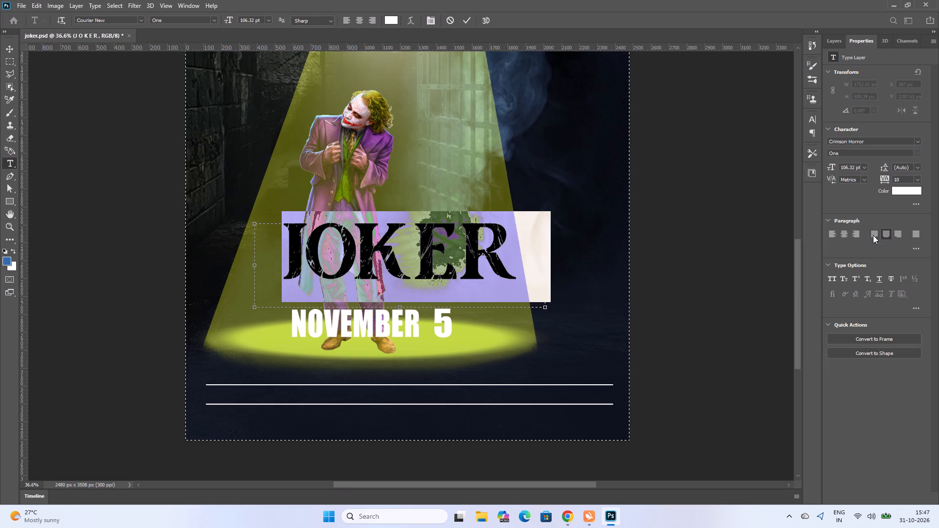
{"action": "left_click", "coordinate": [6, 49]}
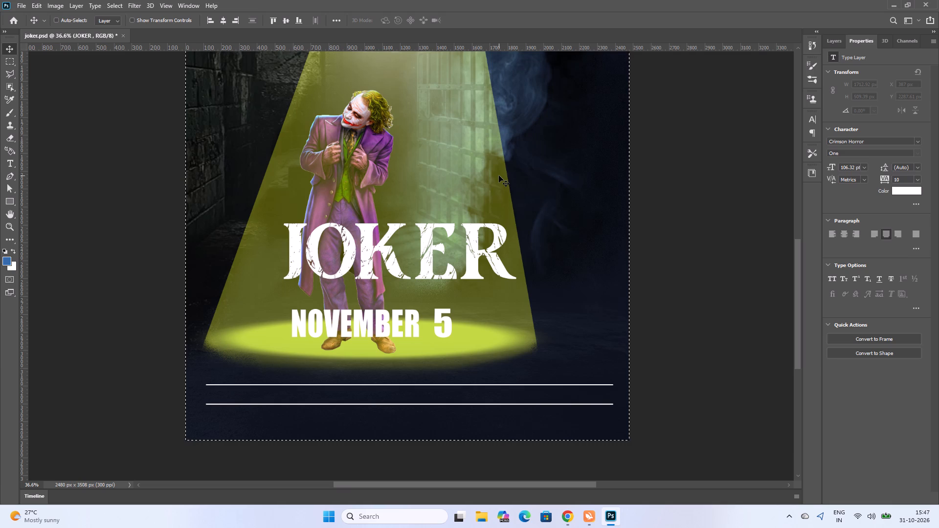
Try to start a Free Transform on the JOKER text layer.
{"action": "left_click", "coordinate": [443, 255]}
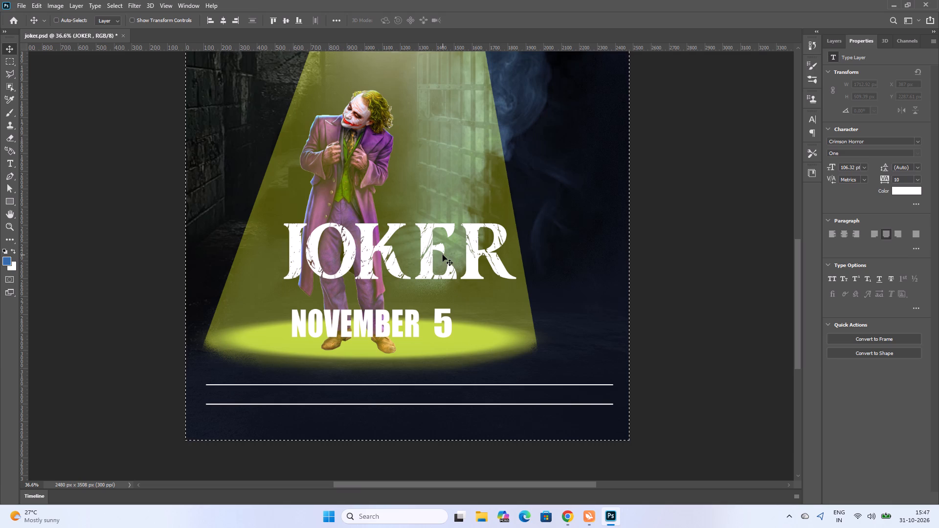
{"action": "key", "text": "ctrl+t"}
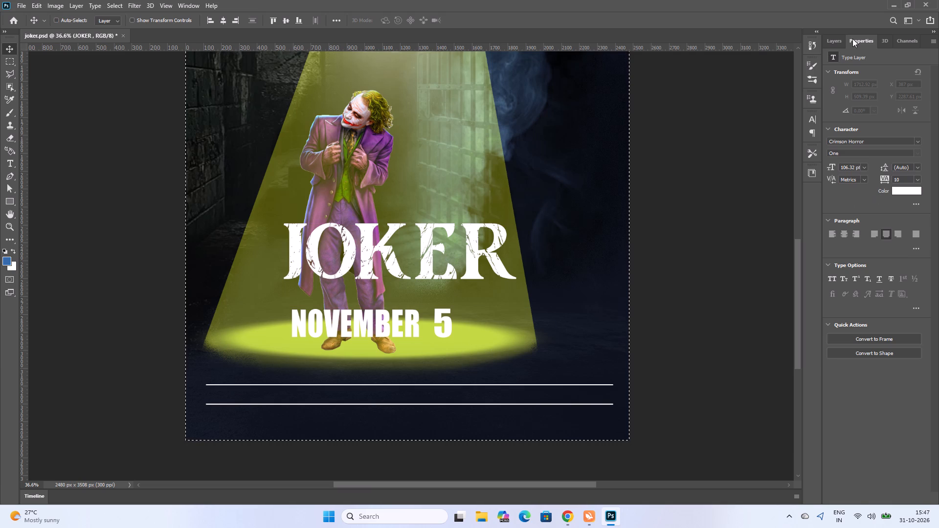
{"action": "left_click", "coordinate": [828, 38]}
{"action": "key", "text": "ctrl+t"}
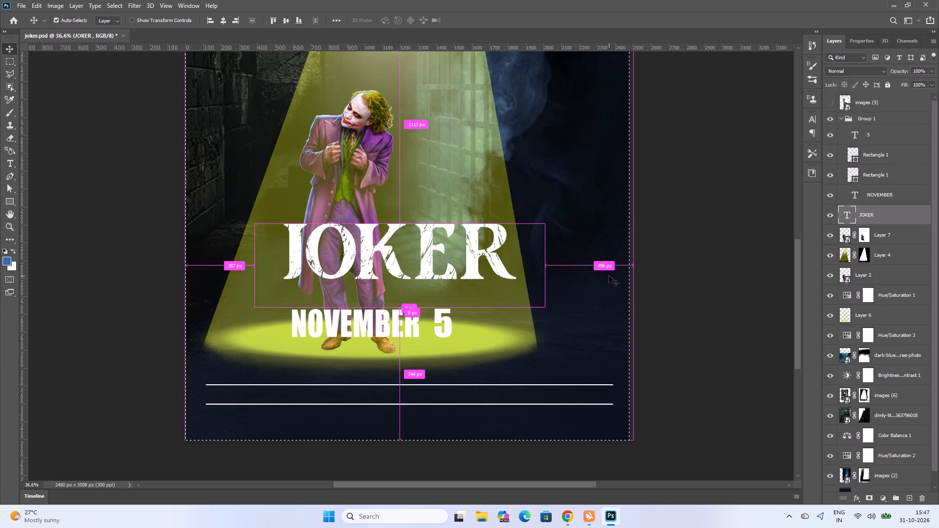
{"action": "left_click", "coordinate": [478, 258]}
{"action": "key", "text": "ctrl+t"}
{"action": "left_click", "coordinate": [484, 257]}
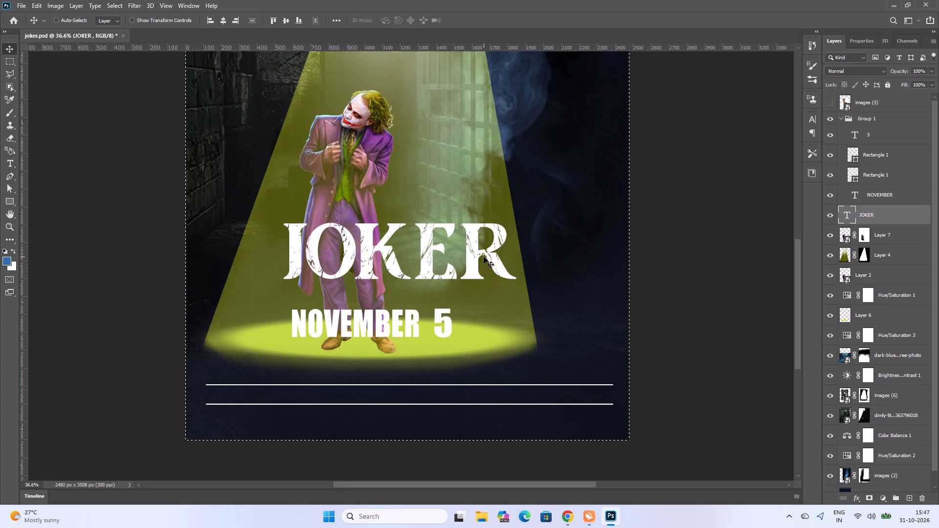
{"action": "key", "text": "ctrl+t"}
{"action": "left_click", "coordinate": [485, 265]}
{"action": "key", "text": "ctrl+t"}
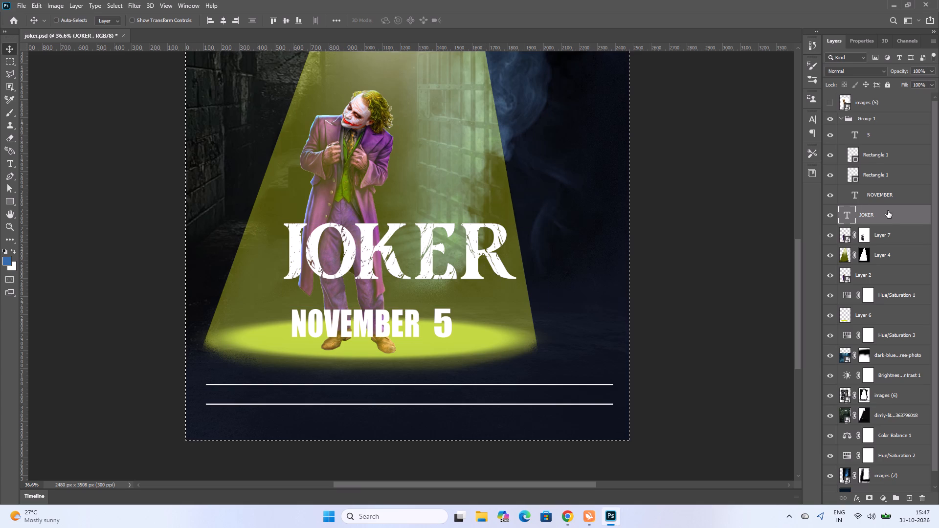
Put the JOKER text layer into its own group.
{"action": "left_click", "coordinate": [888, 213]}
{"action": "key", "text": "ctrl+g"}
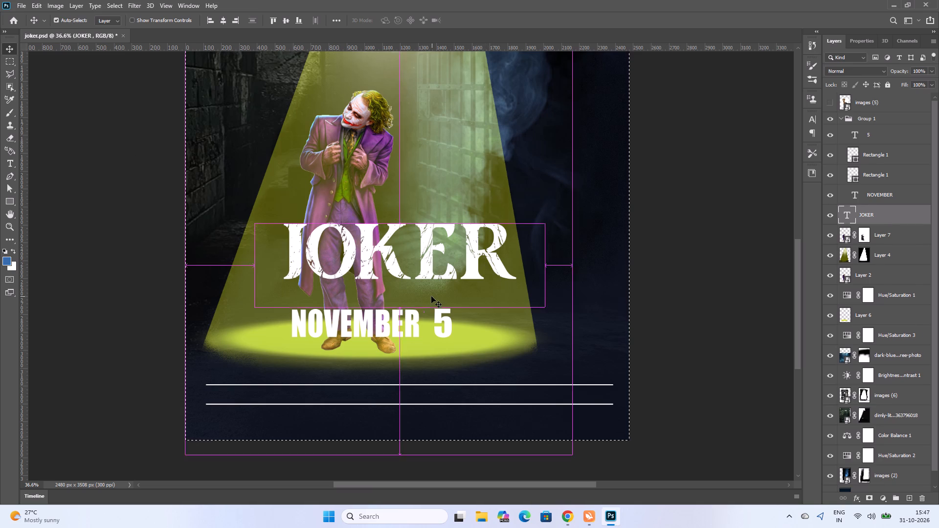
Free-transform the JOKER title group, enlarging it to about 124% width and 132% height.
{"action": "key", "text": "ctrl+t"}
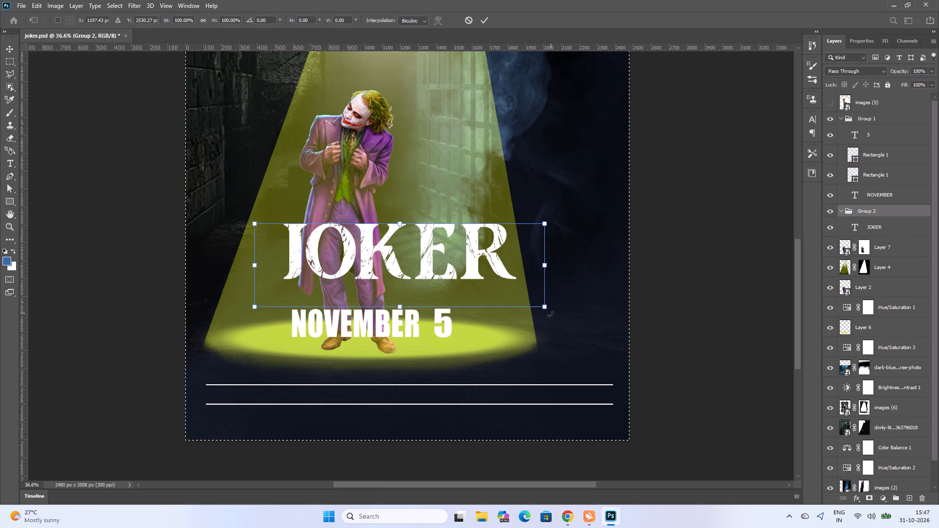
{"action": "left_click_drag", "start_coordinate": [545, 307], "coordinate": [618, 318]}
{"action": "left_click_drag", "start_coordinate": [431, 329], "coordinate": [431, 315]}
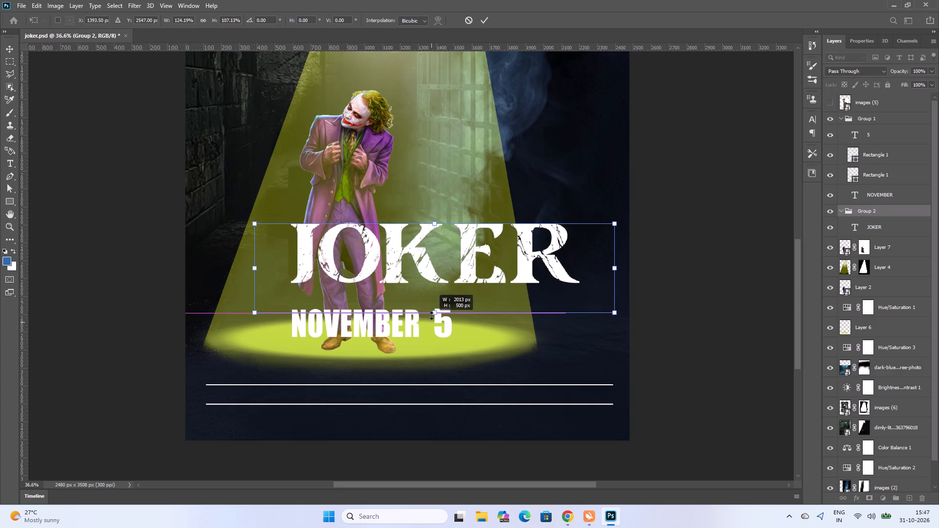
{"action": "left_click_drag", "start_coordinate": [431, 315], "coordinate": [433, 335]}
Position the enlarged JOKER title horizontally centred on the poster, directly above the NOVEMBER 5 date, and apply the transformation.
{"action": "left_click_drag", "start_coordinate": [470, 281], "coordinate": [440, 279]}
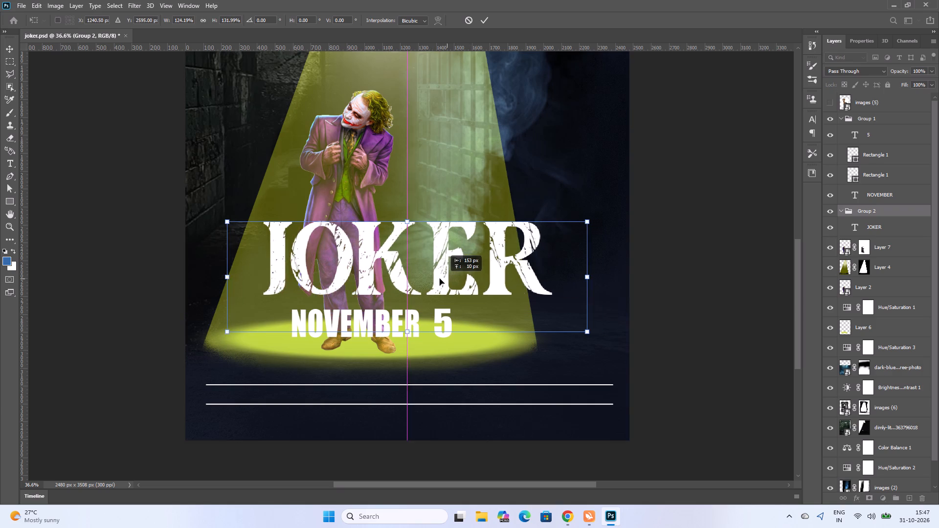
{"action": "left_click_drag", "start_coordinate": [440, 279], "coordinate": [439, 285]}
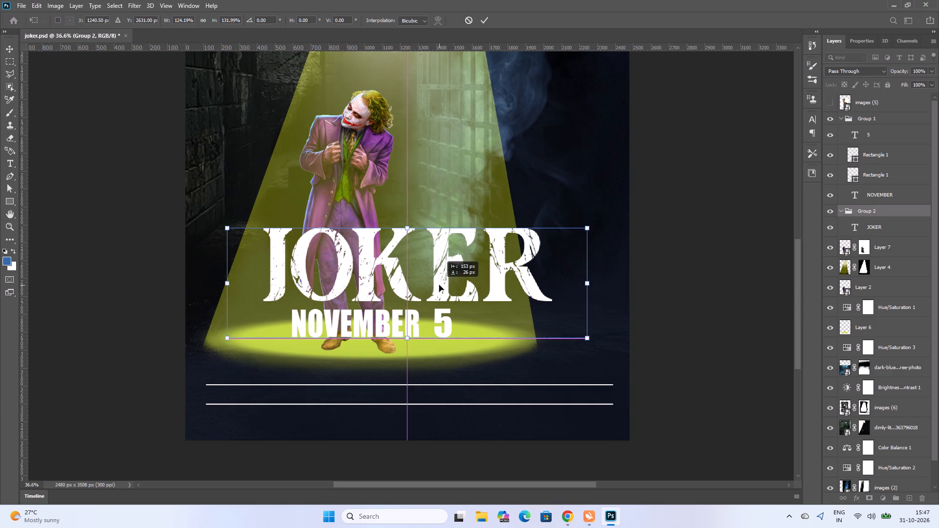
{"action": "left_click_drag", "start_coordinate": [439, 285], "coordinate": [441, 292]}
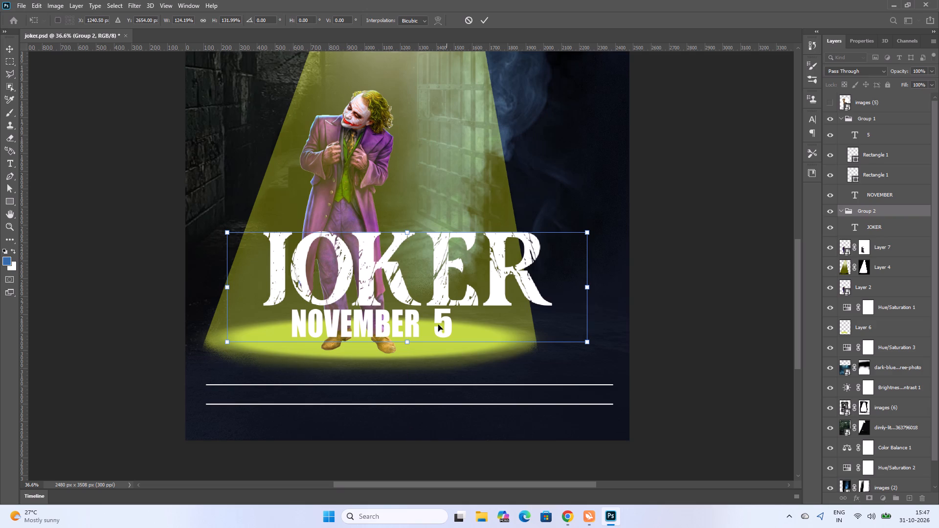
{"action": "left_click", "coordinate": [445, 309]}
{"action": "left_click_drag", "start_coordinate": [444, 291], "coordinate": [450, 286]}
{"action": "left_click_drag", "start_coordinate": [459, 274], "coordinate": [467, 245]}
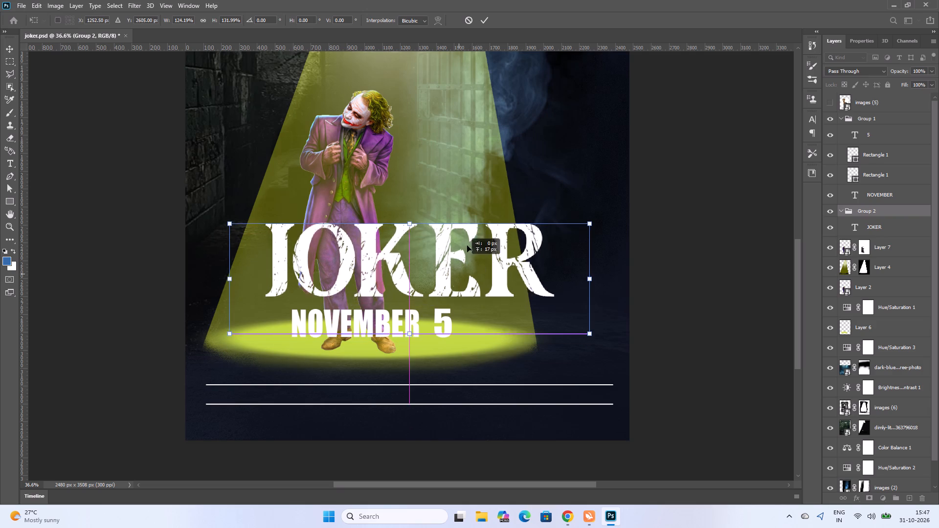
{"action": "left_click_drag", "start_coordinate": [467, 245], "coordinate": [464, 270]}
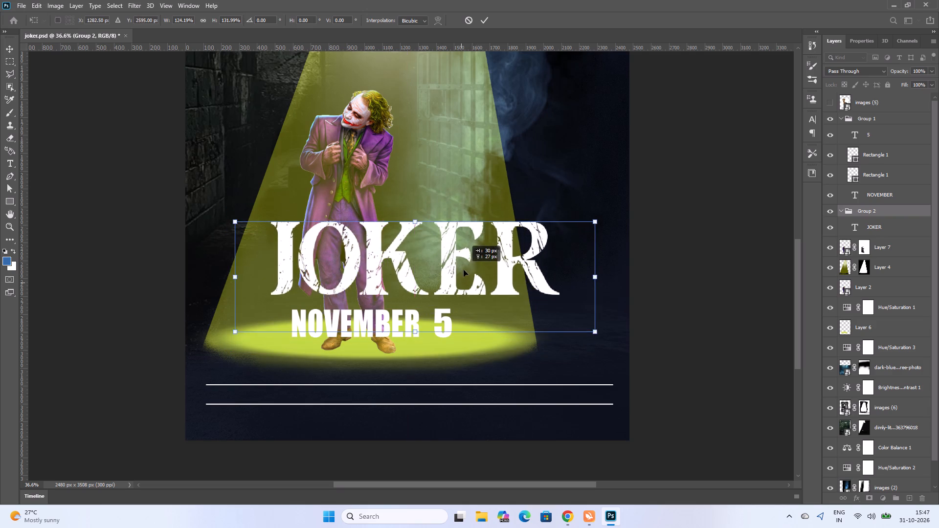
{"action": "left_click_drag", "start_coordinate": [464, 270], "coordinate": [454, 281]}
{"action": "left_click", "coordinate": [479, 16]}
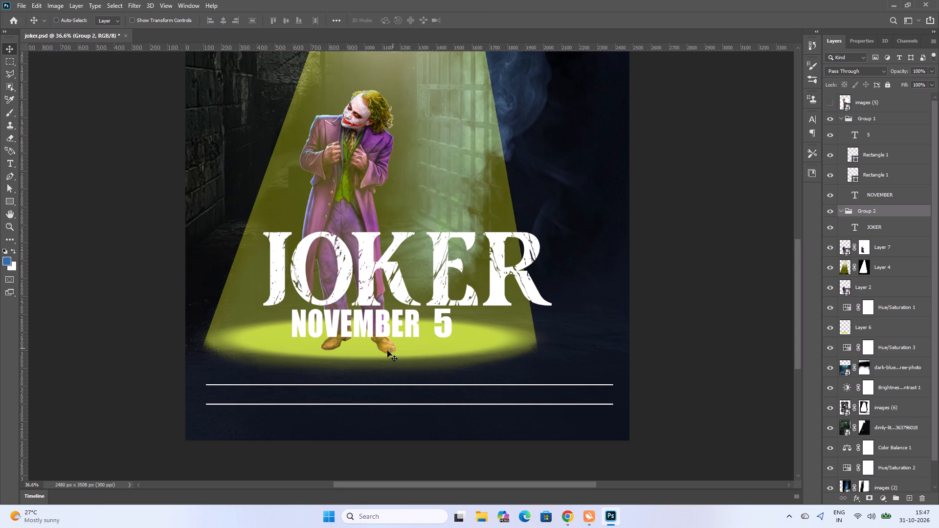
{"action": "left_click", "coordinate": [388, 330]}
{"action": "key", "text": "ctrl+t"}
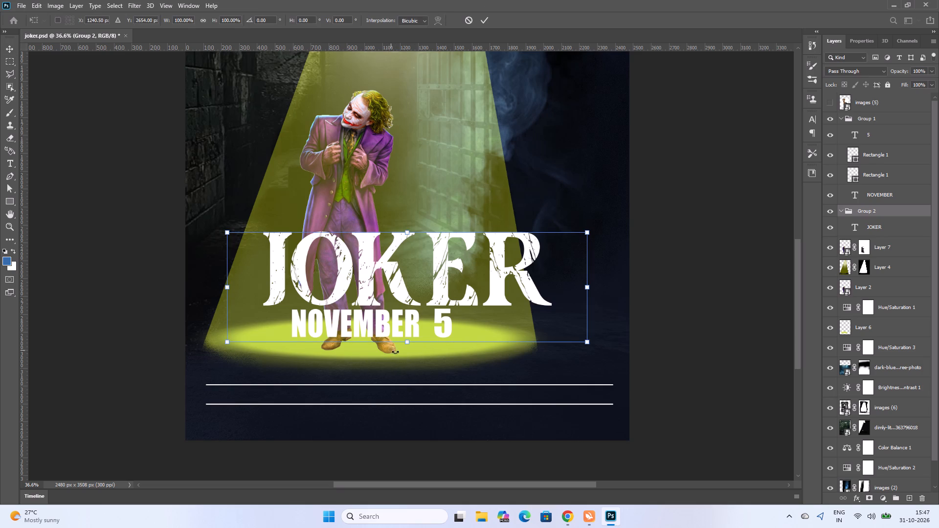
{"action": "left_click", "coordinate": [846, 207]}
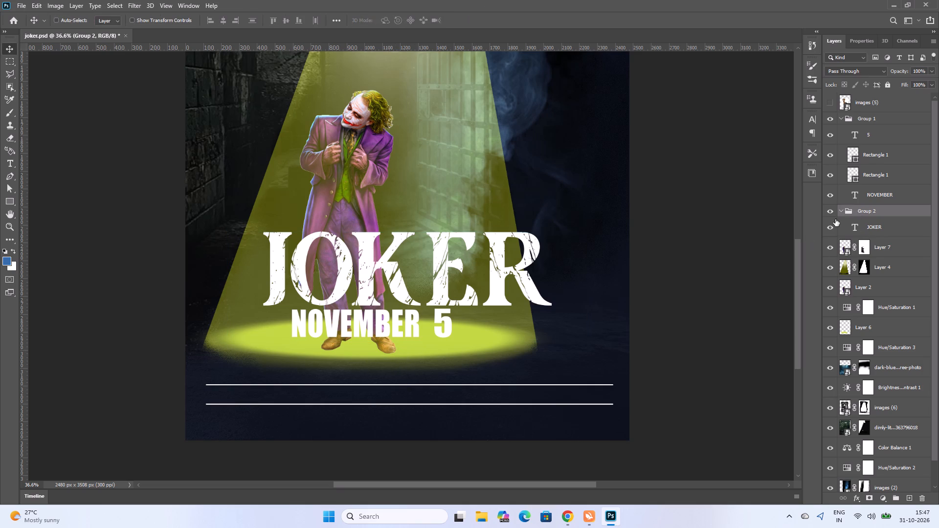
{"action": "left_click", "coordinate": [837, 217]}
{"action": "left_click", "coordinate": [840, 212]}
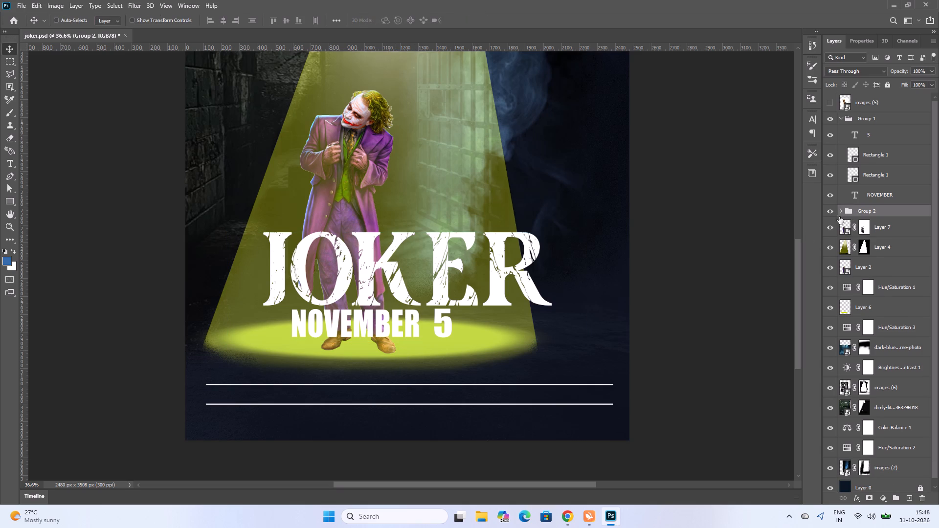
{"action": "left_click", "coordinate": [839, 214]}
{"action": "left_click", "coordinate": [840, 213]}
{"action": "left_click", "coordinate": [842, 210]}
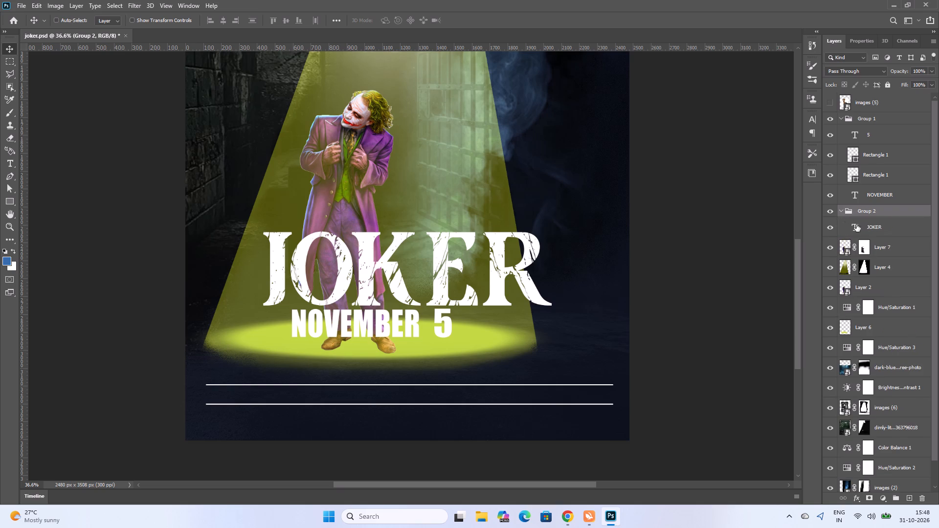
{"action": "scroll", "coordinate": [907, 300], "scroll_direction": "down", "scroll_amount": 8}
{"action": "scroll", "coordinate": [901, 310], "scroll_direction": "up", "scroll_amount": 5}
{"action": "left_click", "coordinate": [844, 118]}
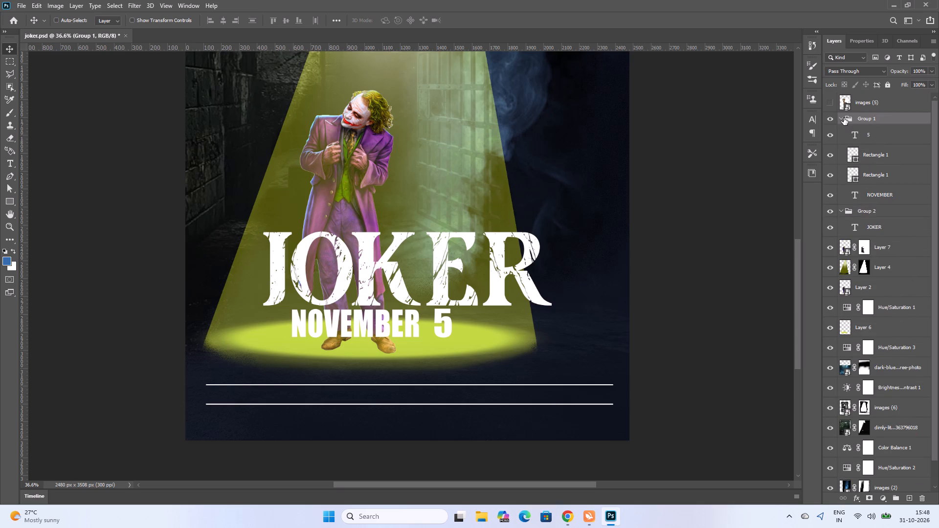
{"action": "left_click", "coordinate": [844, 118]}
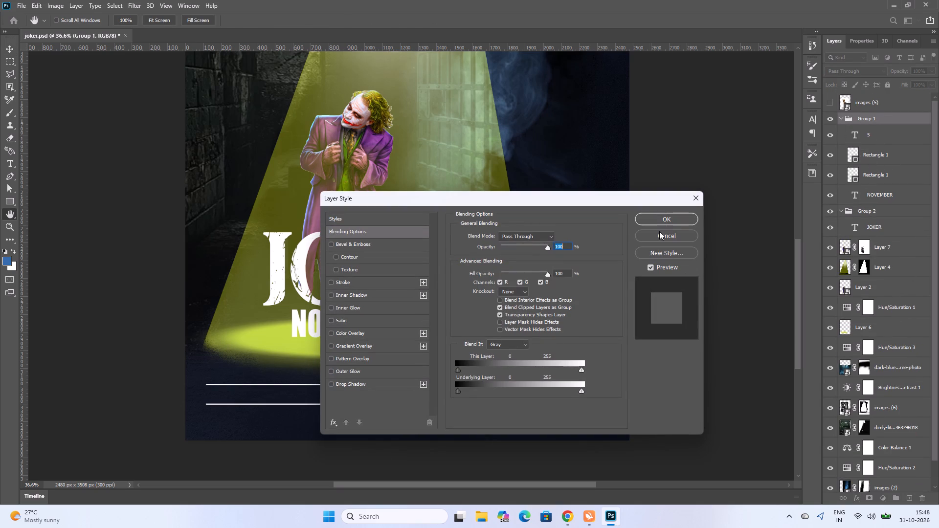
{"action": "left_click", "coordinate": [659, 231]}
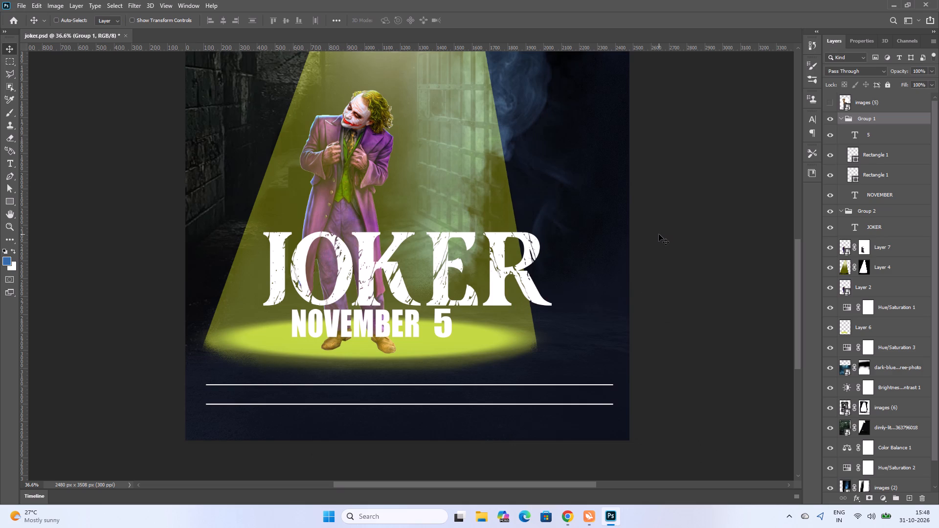
Group the layers from Layer 7 down to the dark-blue photo layer, including Hue/Saturation 1 and Hue/Saturation 3.
{"action": "left_click", "coordinate": [904, 251]}
{"action": "left_click", "coordinate": [900, 268], "text": "shift"}
{"action": "left_click", "coordinate": [892, 291], "text": "shift"}
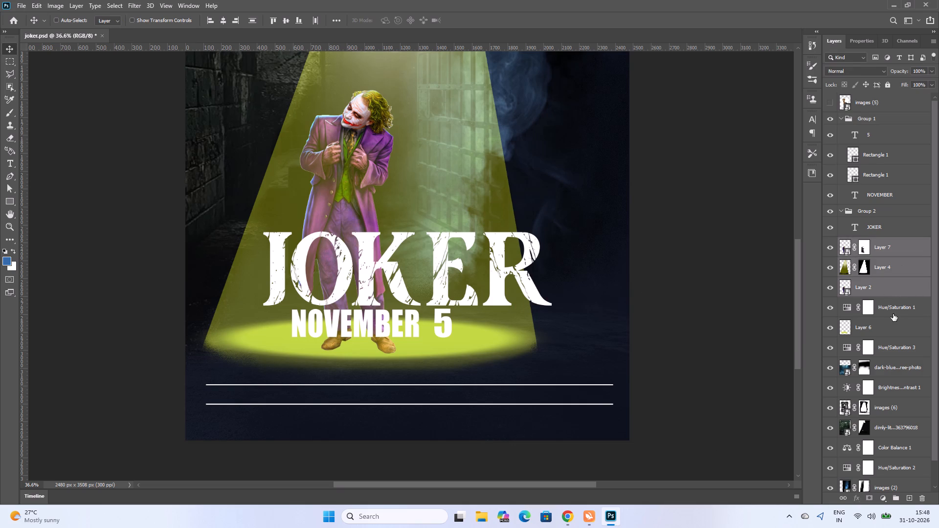
{"action": "left_click", "coordinate": [890, 310], "text": "shift"}
{"action": "left_click", "coordinate": [879, 332], "text": "shift"}
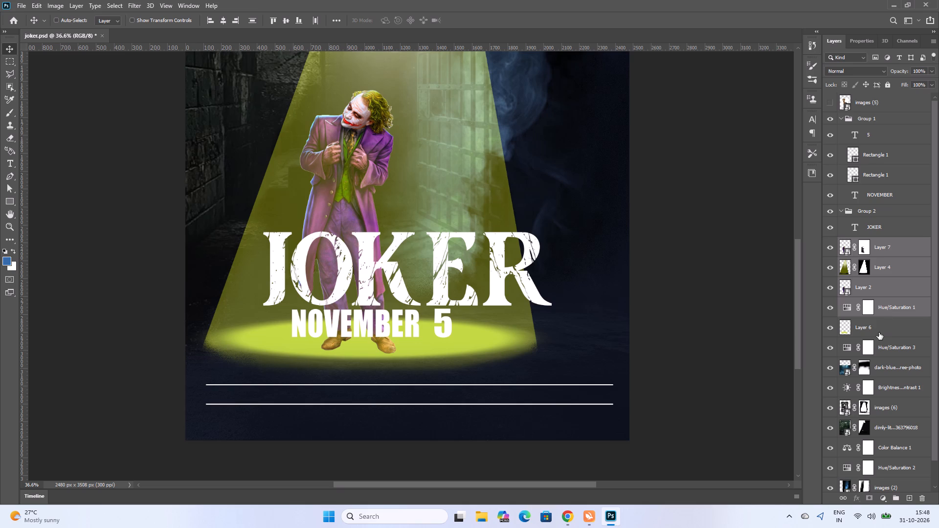
{"action": "left_click", "coordinate": [894, 370], "text": "shift"}
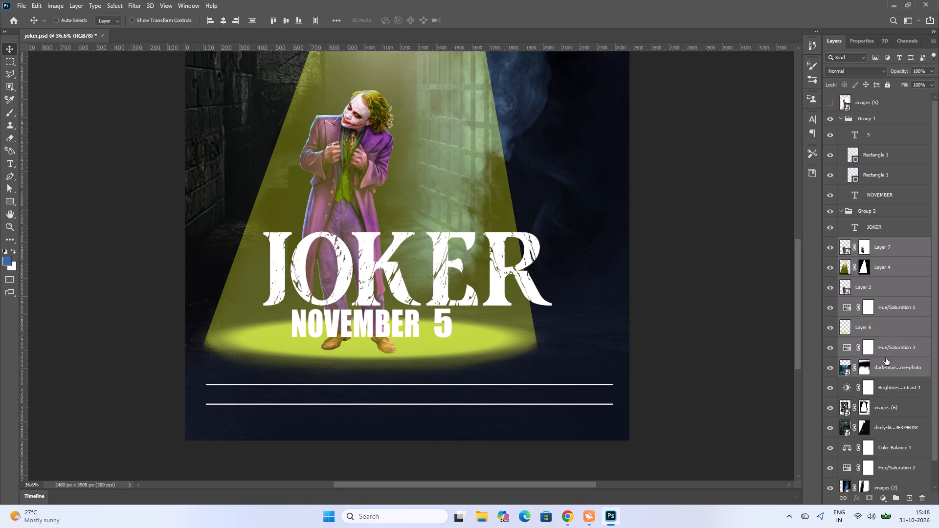
{"action": "left_click", "coordinate": [896, 500]}
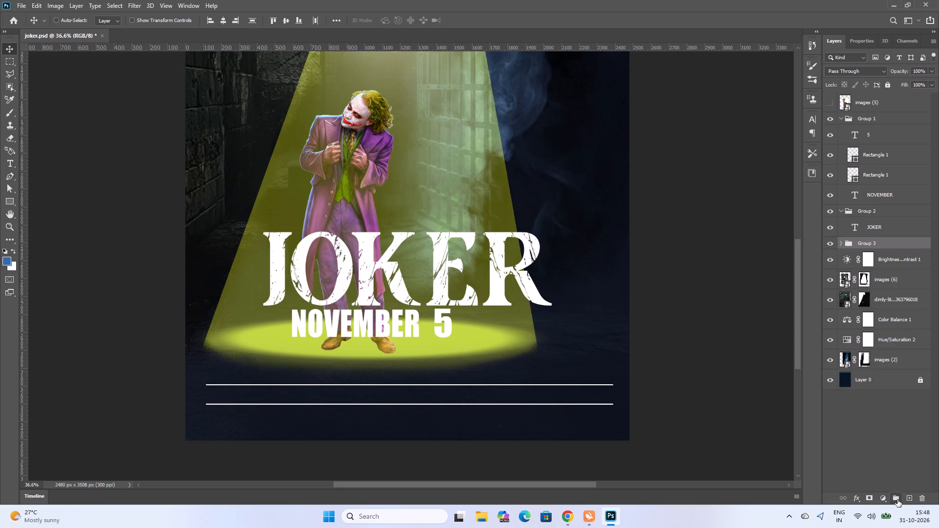
Rename the new layer group as light.
{"action": "double_click", "coordinate": [865, 245]}
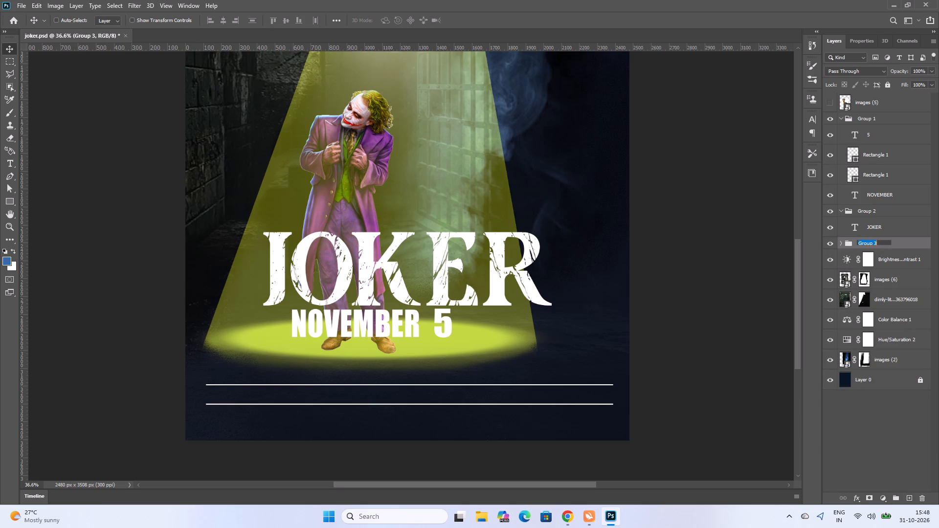
{"action": "type", "text": "light"}
{"action": "key", "text": "space"}
{"action": "key", "text": "Return"}
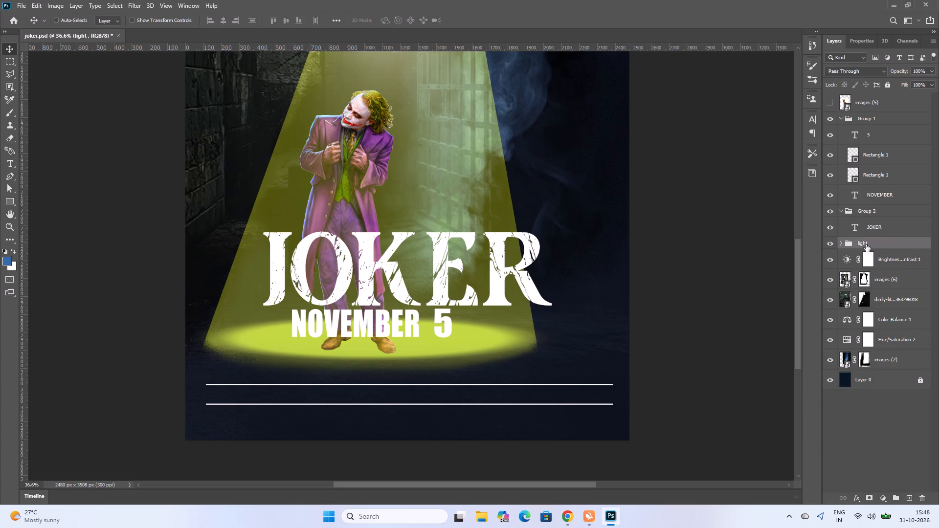
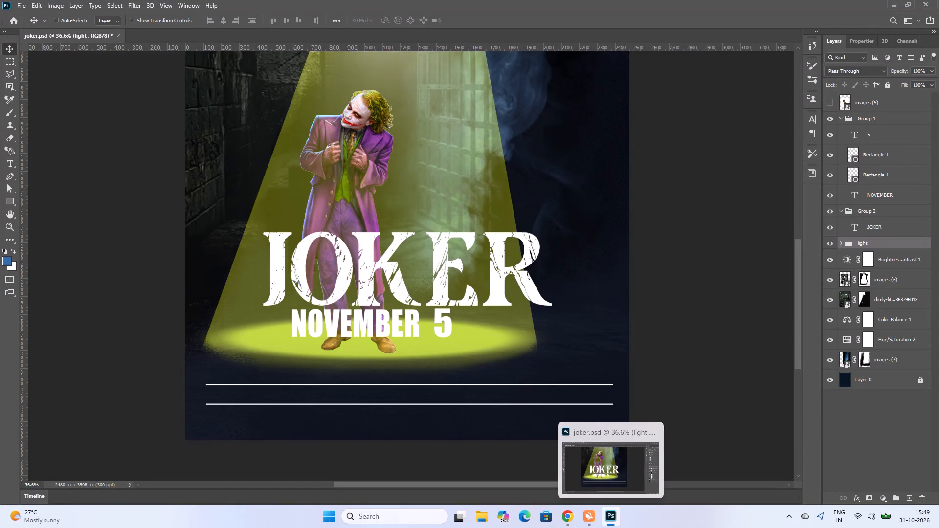
Deselect the light group so that no layer is selected.
{"action": "left_click", "coordinate": [752, 378]}
{"action": "left_click", "coordinate": [842, 407]}
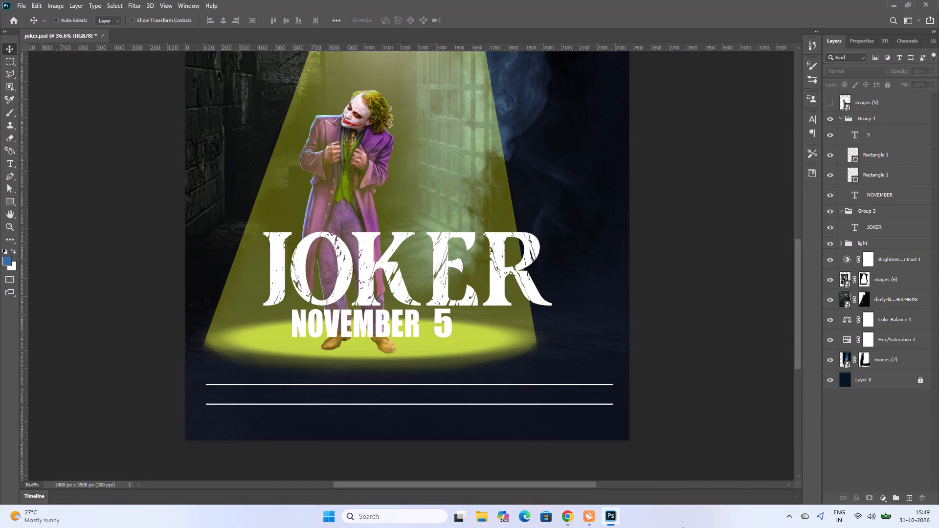
Launch the recently added Kuro app.
{"action": "left_click", "coordinate": [603, 518]}
{"action": "left_click", "coordinate": [610, 519]}
{"action": "left_click", "coordinate": [323, 526]}
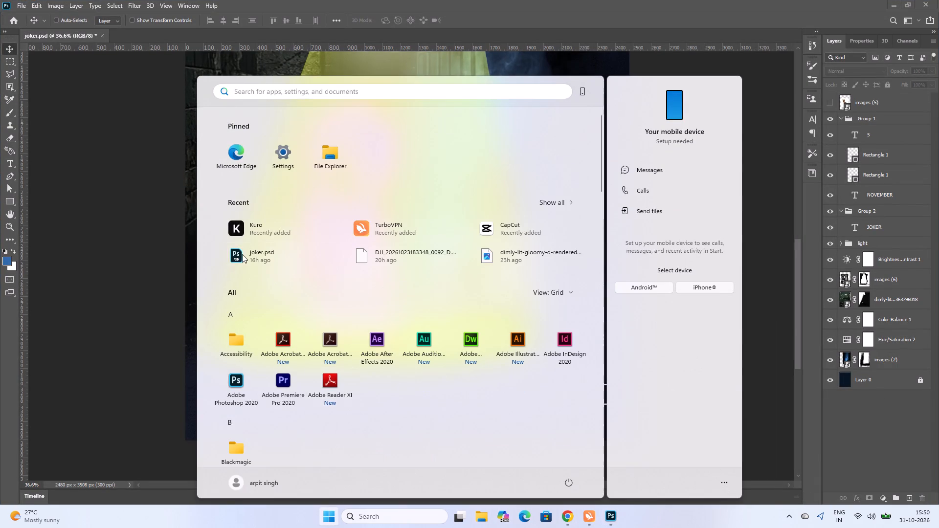
{"action": "left_click", "coordinate": [251, 225]}
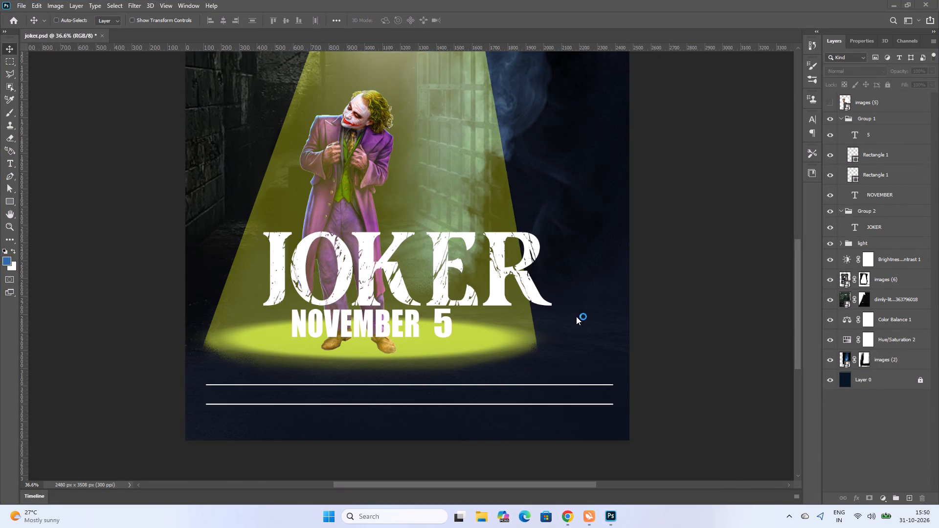
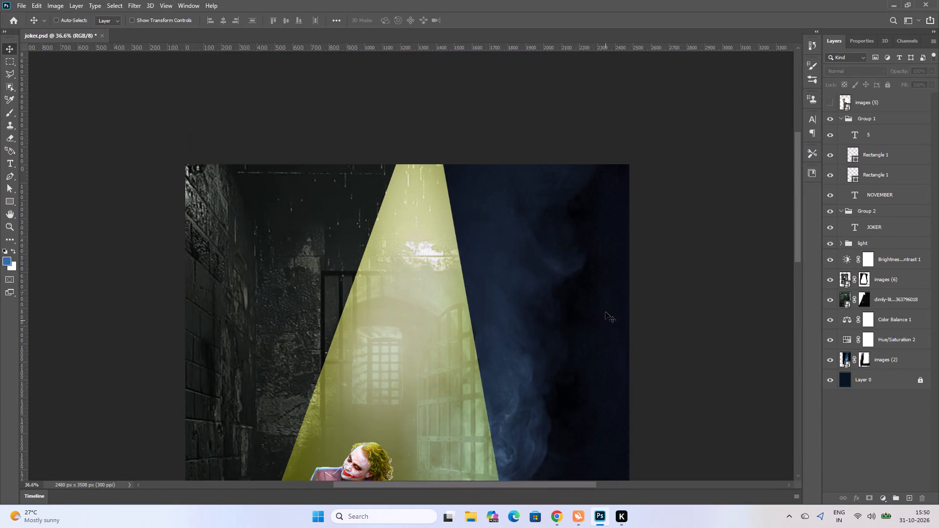
Brush black on the dimly-lit prison layer's mask over the cell bars beside the light beam's upper left edge.
{"action": "scroll", "coordinate": [604, 311], "scroll_direction": "down", "scroll_amount": 7}
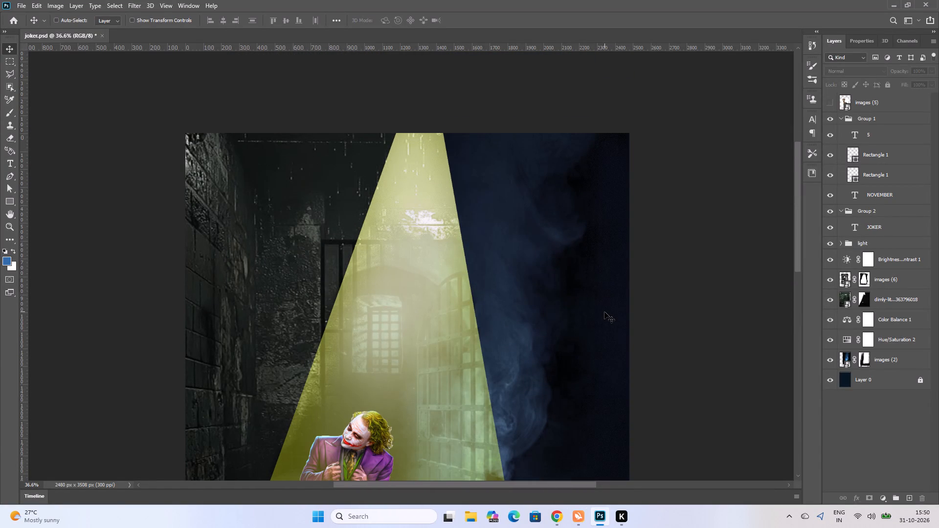
{"action": "scroll", "coordinate": [604, 314], "scroll_direction": "down", "scroll_amount": 8}
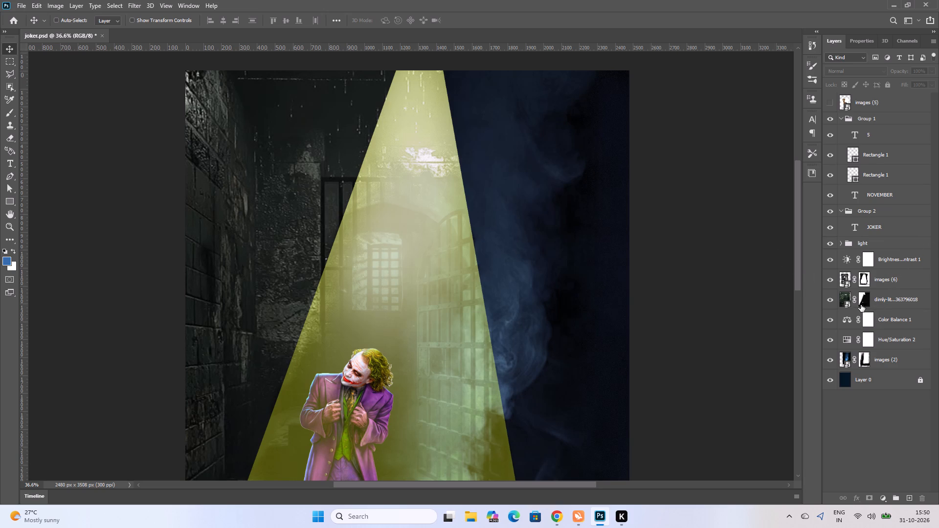
{"action": "left_click", "coordinate": [844, 297]}
{"action": "left_click", "coordinate": [827, 302]}
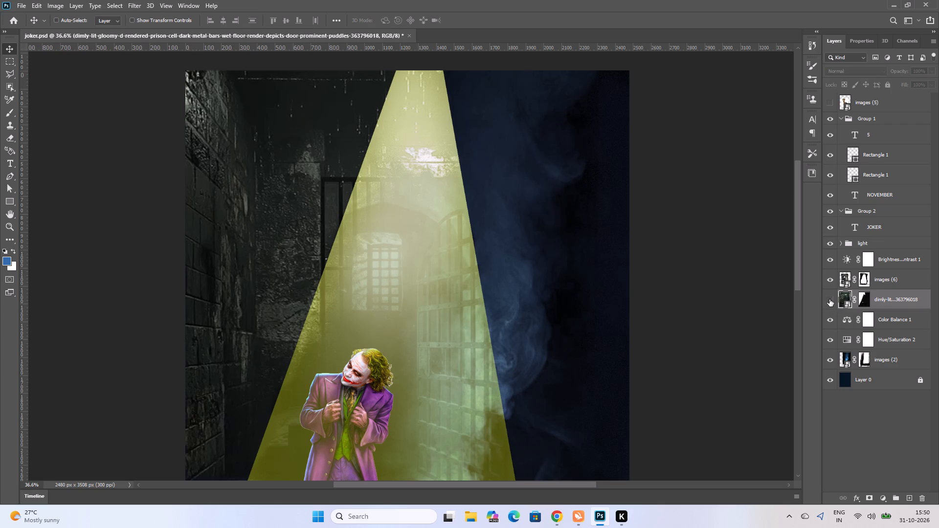
{"action": "left_click", "coordinate": [829, 299]}
{"action": "left_click", "coordinate": [861, 300]}
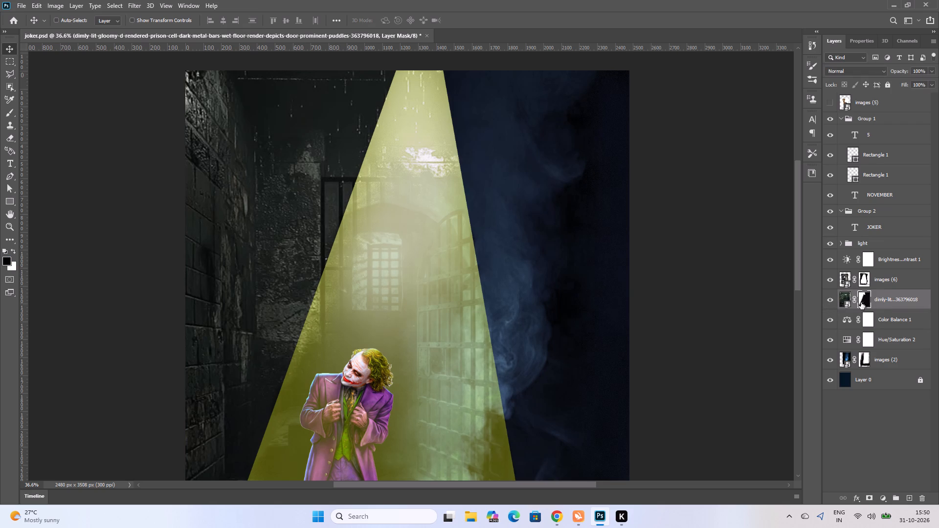
{"action": "left_click", "coordinate": [866, 304]}
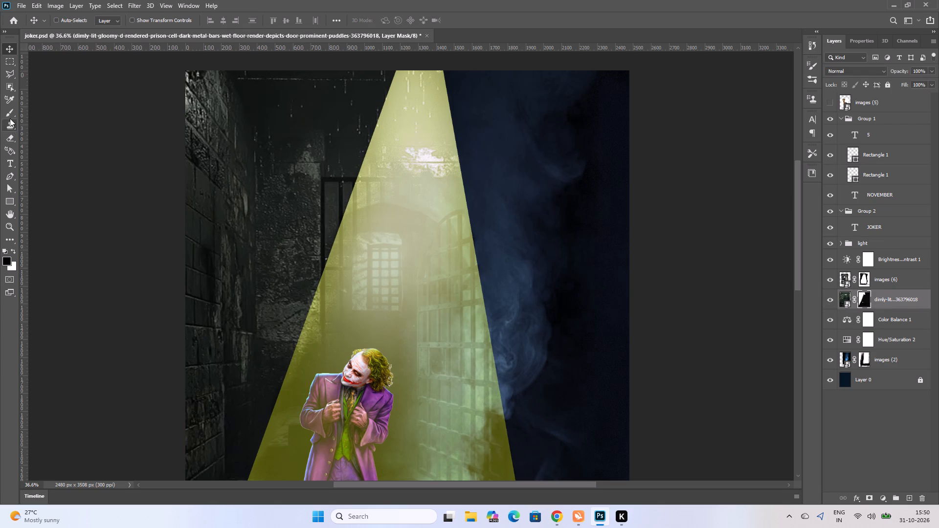
{"action": "left_click", "coordinate": [8, 118]}
{"action": "left_click_drag", "start_coordinate": [369, 174], "coordinate": [356, 212]}
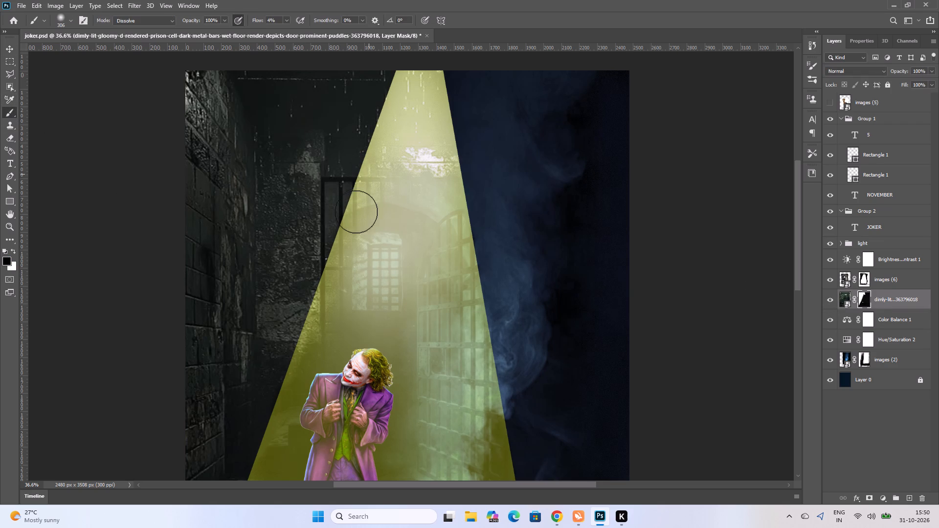
{"action": "left_click_drag", "start_coordinate": [356, 212], "coordinate": [356, 214]}
{"action": "left_click_drag", "start_coordinate": [373, 155], "coordinate": [350, 229]}
{"action": "left_click_drag", "start_coordinate": [371, 163], "coordinate": [354, 224]}
{"action": "left_click_drag", "start_coordinate": [361, 174], "coordinate": [359, 224]}
{"action": "left_click_drag", "start_coordinate": [373, 153], "coordinate": [355, 216]}
{"action": "left_click_drag", "start_coordinate": [355, 164], "coordinate": [335, 242]}
{"action": "left_click_drag", "start_coordinate": [336, 177], "coordinate": [326, 241]}
{"action": "left_click_drag", "start_coordinate": [327, 194], "coordinate": [325, 224]}
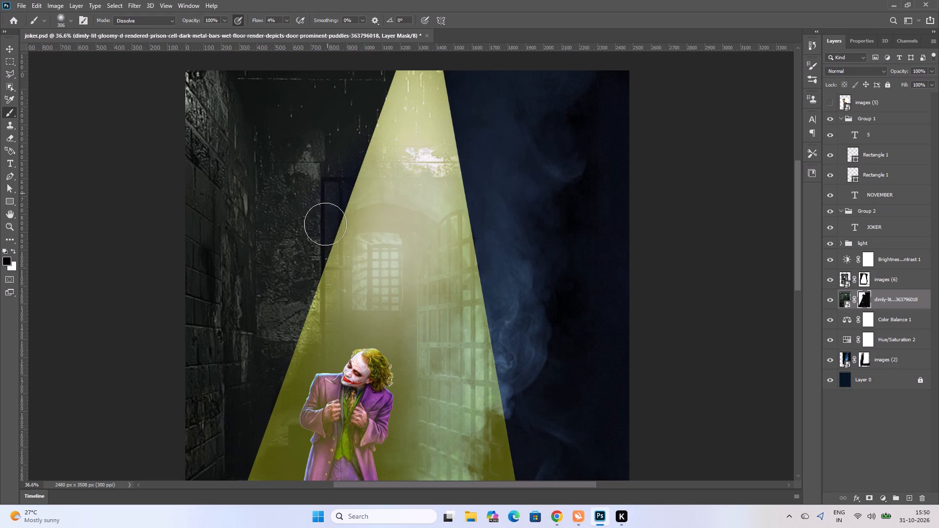
{"action": "left_click_drag", "start_coordinate": [325, 224], "coordinate": [323, 253]}
Continue masking the dimly-lit prison layer with black along the beam's left edge, from the upper wall down toward the floor.
{"action": "left_click_drag", "start_coordinate": [345, 110], "coordinate": [324, 218]}
{"action": "left_click_drag", "start_coordinate": [324, 167], "coordinate": [325, 235]}
{"action": "left_click_drag", "start_coordinate": [329, 163], "coordinate": [327, 253]}
{"action": "left_click_drag", "start_coordinate": [325, 174], "coordinate": [337, 214]}
{"action": "left_click_drag", "start_coordinate": [350, 156], "coordinate": [317, 299]}
{"action": "left_click_drag", "start_coordinate": [319, 197], "coordinate": [298, 366]}
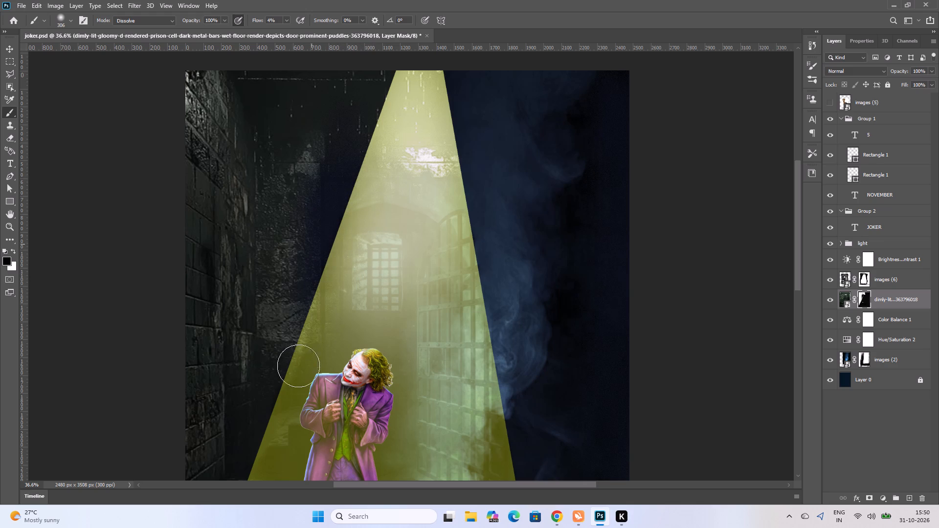
{"action": "left_click_drag", "start_coordinate": [298, 366], "coordinate": [298, 377]}
{"action": "left_click_drag", "start_coordinate": [316, 253], "coordinate": [285, 432]}
{"action": "left_click_drag", "start_coordinate": [290, 311], "coordinate": [244, 490]}
{"action": "left_click_drag", "start_coordinate": [342, 137], "coordinate": [284, 353]}
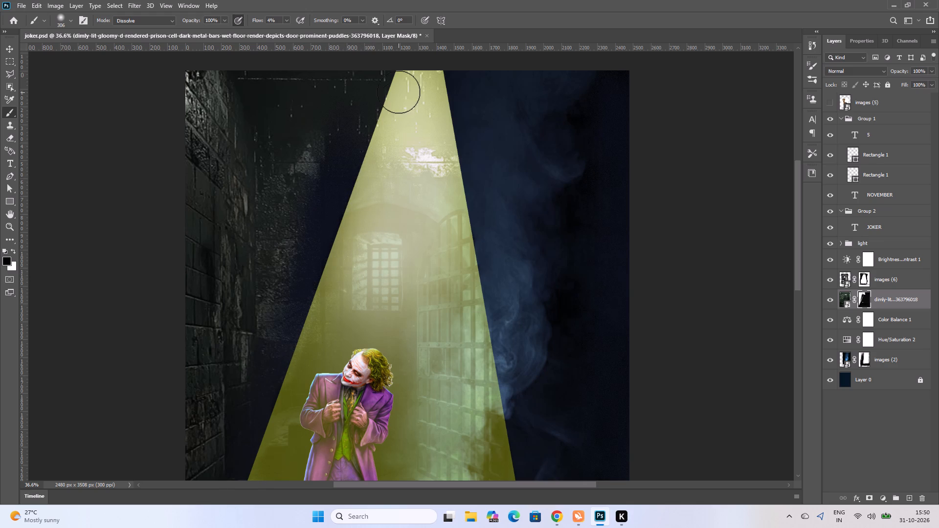
{"action": "left_click_drag", "start_coordinate": [396, 98], "coordinate": [299, 370]}
{"action": "left_click_drag", "start_coordinate": [365, 195], "coordinate": [296, 468]}
{"action": "left_click_drag", "start_coordinate": [318, 352], "coordinate": [263, 504]}
{"action": "left_click_drag", "start_coordinate": [309, 330], "coordinate": [255, 512]}
{"action": "left_click_drag", "start_coordinate": [353, 283], "coordinate": [289, 388]}
{"action": "left_click_drag", "start_coordinate": [332, 285], "coordinate": [268, 501]}
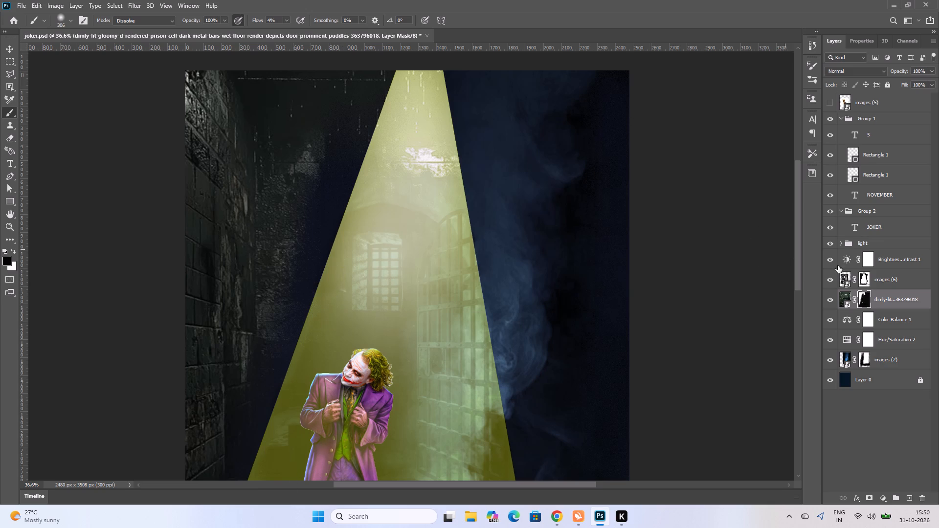
Set the foreground colour to white (ffffff) and brush the images (6) layer mask along the light beam's left edge.
{"action": "left_click", "coordinate": [843, 242]}
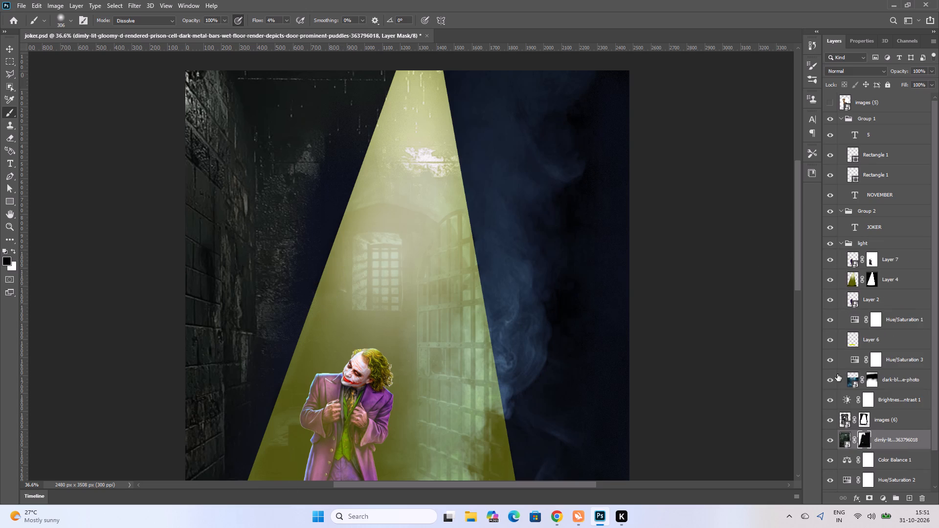
{"action": "left_click", "coordinate": [848, 418]}
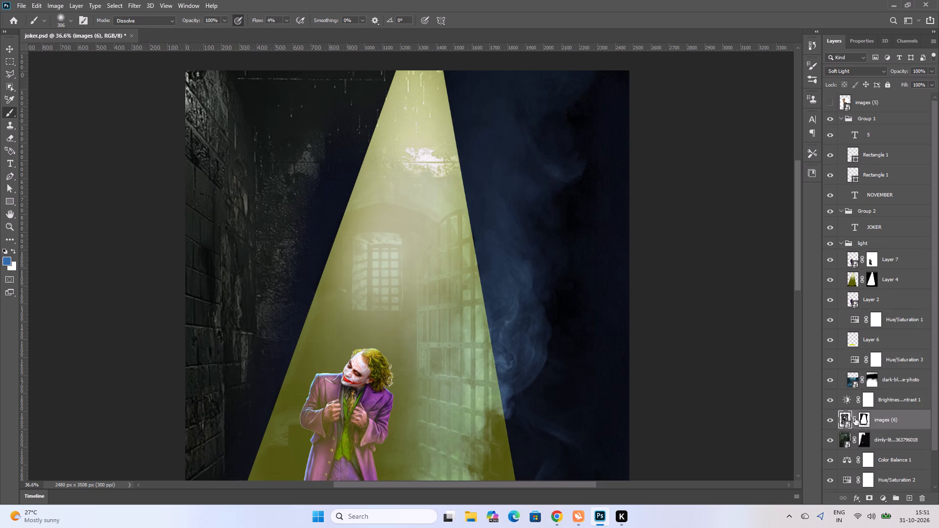
{"action": "left_click", "coordinate": [866, 420]}
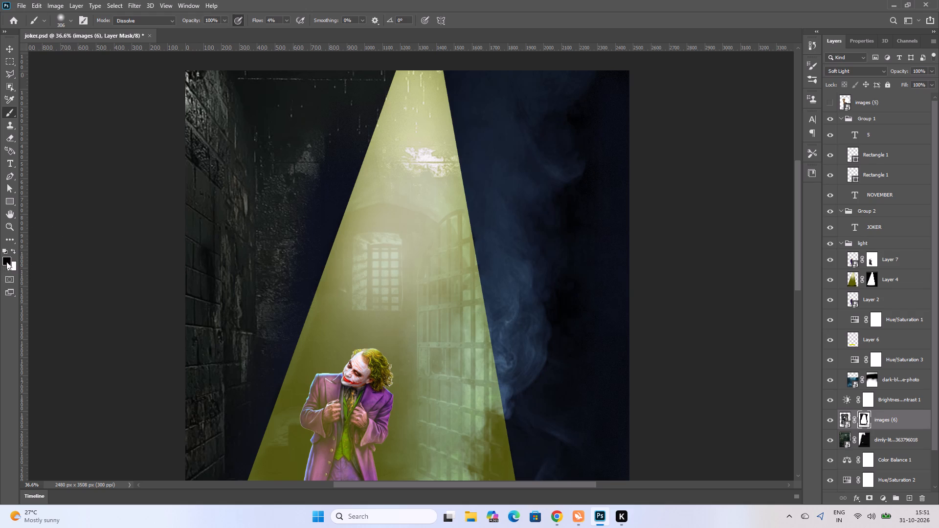
{"action": "double_click", "coordinate": [6, 262]}
{"action": "left_click_drag", "start_coordinate": [515, 117], "coordinate": [481, 87]}
{"action": "left_click", "coordinate": [717, 82]}
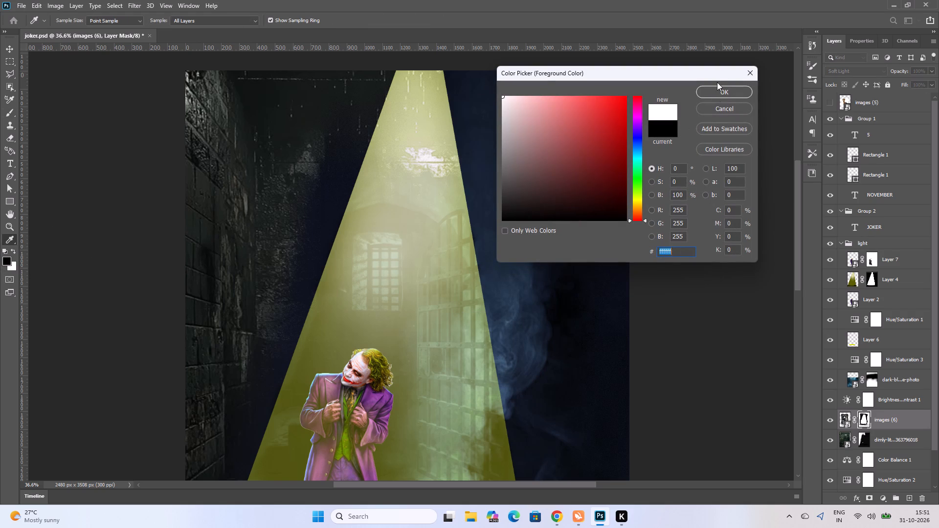
{"action": "left_click", "coordinate": [715, 88]}
{"action": "left_click_drag", "start_coordinate": [359, 133], "coordinate": [293, 294]}
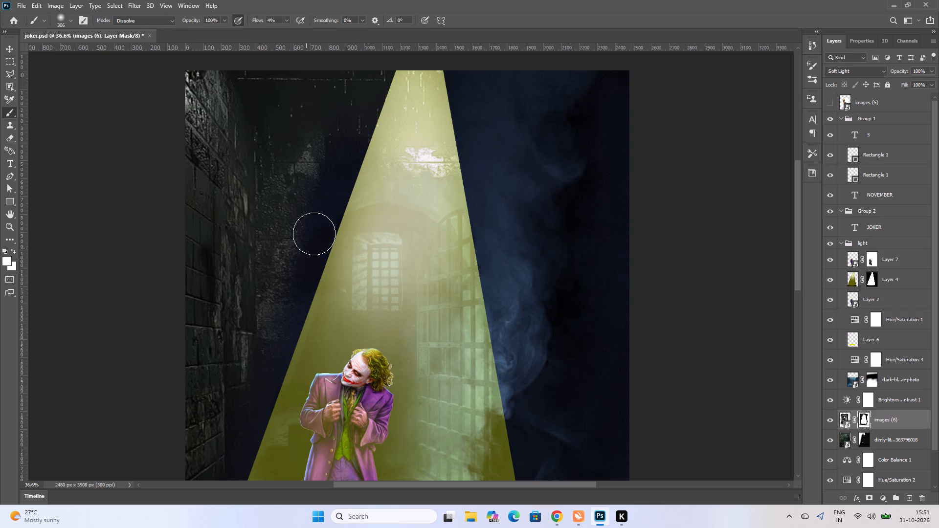
{"action": "left_click_drag", "start_coordinate": [364, 126], "coordinate": [312, 332]}
{"action": "left_click_drag", "start_coordinate": [379, 112], "coordinate": [335, 296]}
{"action": "left_click_drag", "start_coordinate": [356, 150], "coordinate": [347, 298]}
{"action": "left_click_drag", "start_coordinate": [371, 152], "coordinate": [336, 242]}
{"action": "left_click_drag", "start_coordinate": [345, 190], "coordinate": [303, 342]}
{"action": "left_click_drag", "start_coordinate": [303, 342], "coordinate": [313, 303]}
{"action": "left_click_drag", "start_coordinate": [335, 195], "coordinate": [335, 245]}
{"action": "left_click_drag", "start_coordinate": [341, 193], "coordinate": [335, 248]}
{"action": "left_click_drag", "start_coordinate": [342, 198], "coordinate": [330, 234]}
{"action": "left_click_drag", "start_coordinate": [349, 161], "coordinate": [322, 227]}
{"action": "left_click_drag", "start_coordinate": [343, 150], "coordinate": [316, 244]}
Brush more white on the images (6) mask across the upper wall area left of the beam.
{"action": "left_click_drag", "start_coordinate": [338, 143], "coordinate": [306, 260]}
{"action": "left_click_drag", "start_coordinate": [332, 155], "coordinate": [331, 215]}
{"action": "left_click_drag", "start_coordinate": [380, 86], "coordinate": [340, 190]}
{"action": "left_click_drag", "start_coordinate": [340, 124], "coordinate": [318, 177]}
{"action": "left_click_drag", "start_coordinate": [320, 131], "coordinate": [358, 193]}
{"action": "left_click_drag", "start_coordinate": [399, 117], "coordinate": [302, 290]}
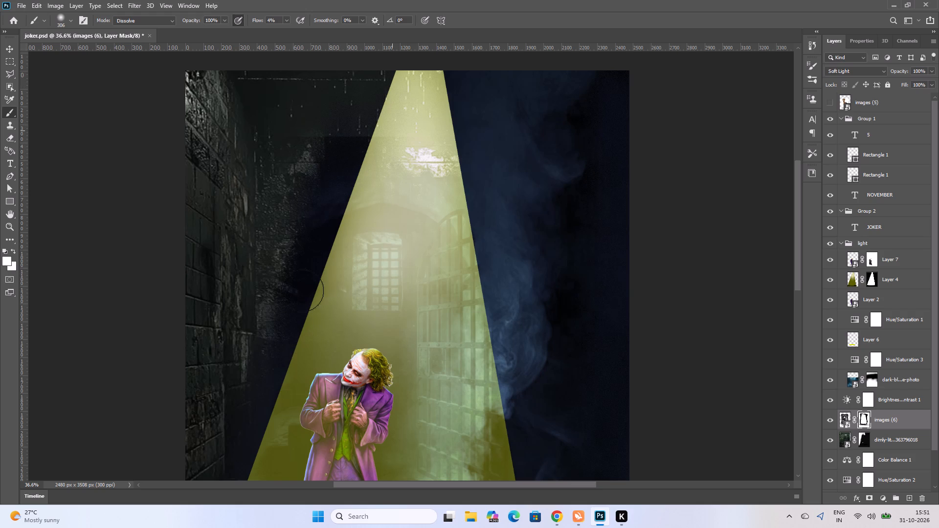
{"action": "left_click_drag", "start_coordinate": [302, 290], "coordinate": [321, 223]}
{"action": "left_click_drag", "start_coordinate": [363, 113], "coordinate": [345, 174]}
{"action": "left_click_drag", "start_coordinate": [358, 120], "coordinate": [302, 197]}
{"action": "left_click_drag", "start_coordinate": [320, 135], "coordinate": [319, 176]}
{"action": "left_click_drag", "start_coordinate": [347, 139], "coordinate": [328, 162]}
{"action": "left_click_drag", "start_coordinate": [383, 108], "coordinate": [274, 173]}
{"action": "left_click_drag", "start_coordinate": [412, 111], "coordinate": [332, 148]}
{"action": "left_click_drag", "start_coordinate": [380, 117], "coordinate": [299, 154]}
{"action": "left_click_drag", "start_coordinate": [299, 154], "coordinate": [336, 157]}
{"action": "left_click_drag", "start_coordinate": [436, 124], "coordinate": [281, 165]}
Extend the white brushing on the images (6) mask down the beam's left side toward the Joker figure.
{"action": "left_click_drag", "start_coordinate": [369, 125], "coordinate": [271, 265]}
{"action": "left_click_drag", "start_coordinate": [308, 225], "coordinate": [292, 338]}
{"action": "left_click_drag", "start_coordinate": [336, 227], "coordinate": [311, 245]}
{"action": "left_click_drag", "start_coordinate": [317, 204], "coordinate": [268, 326]}
{"action": "left_click_drag", "start_coordinate": [377, 229], "coordinate": [325, 370]}
{"action": "left_click_drag", "start_coordinate": [325, 370], "coordinate": [341, 323]}
{"action": "left_click_drag", "start_coordinate": [378, 207], "coordinate": [349, 354]}
{"action": "left_click_drag", "start_coordinate": [348, 260], "coordinate": [310, 343]}
{"action": "left_click_drag", "start_coordinate": [308, 249], "coordinate": [300, 376]}
{"action": "left_click_drag", "start_coordinate": [344, 266], "coordinate": [288, 454]}
Brush white on the images (6) mask over the brick wall farther left and down beside the beam's lower edge.
{"action": "left_click_drag", "start_coordinate": [279, 95], "coordinate": [259, 157]}
{"action": "left_click_drag", "start_coordinate": [259, 157], "coordinate": [254, 219]}
{"action": "left_click_drag", "start_coordinate": [247, 107], "coordinate": [262, 226]}
{"action": "left_click_drag", "start_coordinate": [258, 139], "coordinate": [257, 153]}
{"action": "left_click_drag", "start_coordinate": [258, 135], "coordinate": [322, 224]}
{"action": "left_click_drag", "start_coordinate": [324, 169], "coordinate": [337, 152]}
{"action": "left_click_drag", "start_coordinate": [341, 131], "coordinate": [296, 311]}
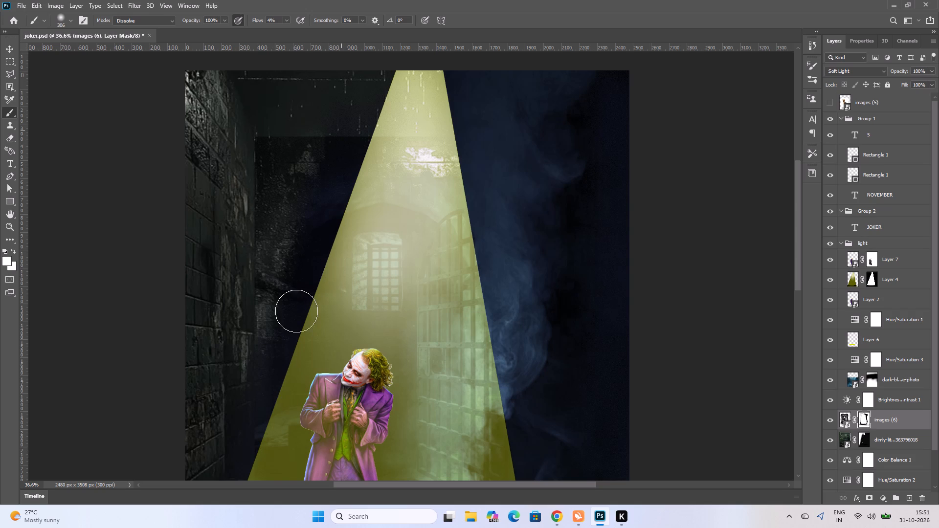
{"action": "left_click_drag", "start_coordinate": [296, 311], "coordinate": [333, 165]}
{"action": "left_click_drag", "start_coordinate": [360, 98], "coordinate": [229, 415]}
{"action": "left_click_drag", "start_coordinate": [229, 415], "coordinate": [299, 414]}
{"action": "left_click_drag", "start_coordinate": [320, 352], "coordinate": [266, 423]}
{"action": "left_click_drag", "start_coordinate": [281, 371], "coordinate": [272, 461]}
Set the foreground colour to black (000000) and brush the images (6) mask over the upper left corner of the dark rectangle.
{"action": "left_click", "coordinate": [7, 256]}
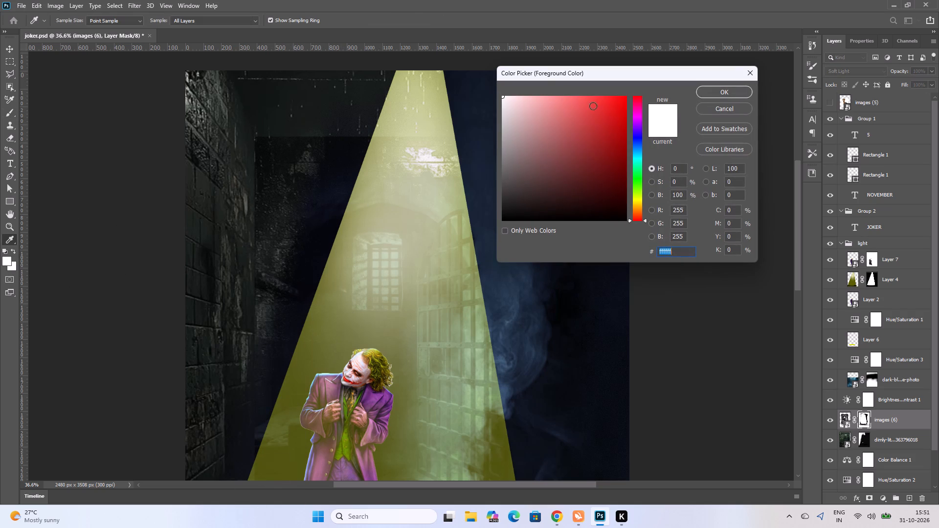
{"action": "left_click_drag", "start_coordinate": [546, 106], "coordinate": [485, 243]}
{"action": "left_click", "coordinate": [731, 85]}
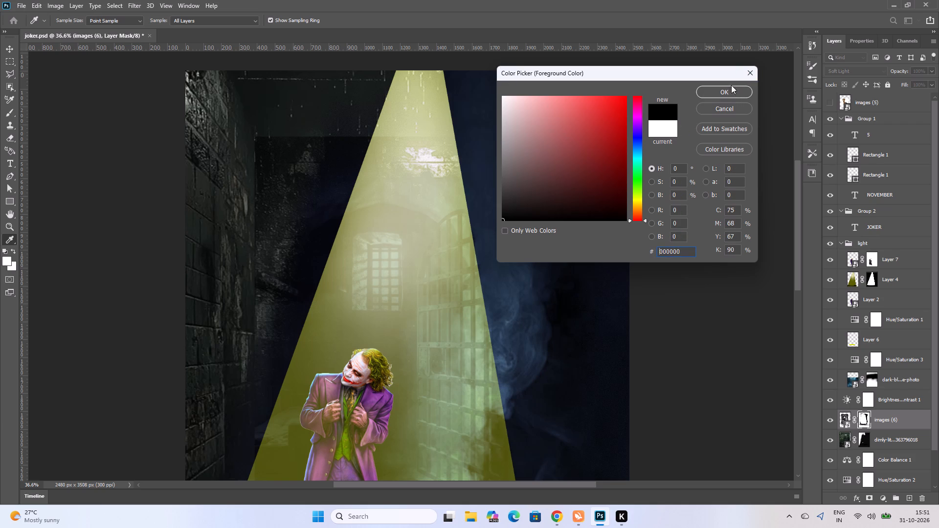
{"action": "left_click_drag", "start_coordinate": [727, 89], "coordinate": [727, 103]}
{"action": "left_click", "coordinate": [730, 90]}
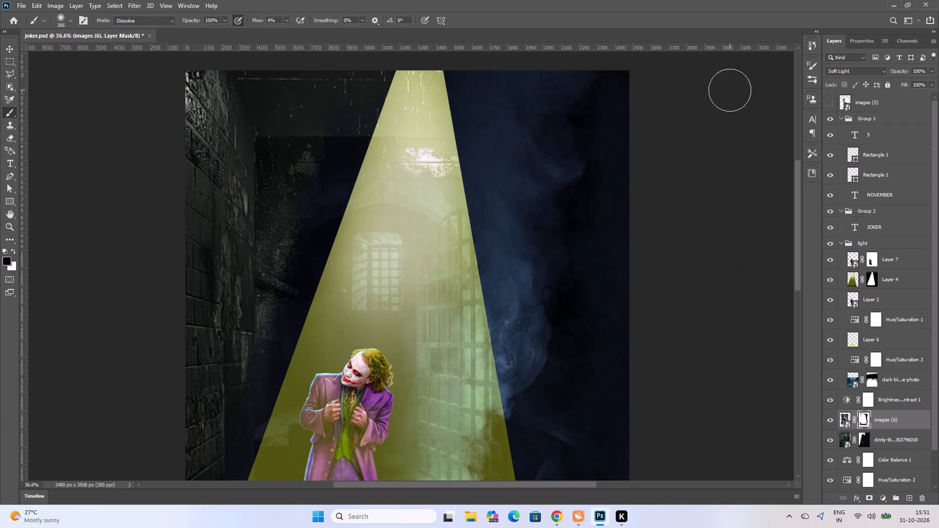
{"action": "scroll", "coordinate": [415, 306], "scroll_direction": "down", "scroll_amount": 5, "text": "ctrl"}
{"action": "scroll", "coordinate": [508, 297], "scroll_direction": "up", "scroll_amount": 1, "text": "ctrl"}
{"action": "key", "text": "ctrl+space"}
{"action": "key", "text": "ctrl+space"}
{"action": "key", "text": "ctrl+space"}
{"action": "key", "text": "ctrl+space"}
{"action": "key", "text": "ctrl+space"}
{"action": "key", "text": "ctrl+space"}
{"action": "key", "text": "ctrl+space"}
{"action": "key", "text": "ctrl+space"}
{"action": "key", "text": "ctrl+space"}
{"action": "key", "text": "ctrl+space"}
{"action": "key", "text": "ctrl+space"}
{"action": "key", "text": "ctrl+space"}
{"action": "key", "text": "ctrl+space"}
{"action": "scroll", "coordinate": [503, 292], "scroll_direction": "down", "scroll_amount": 2}
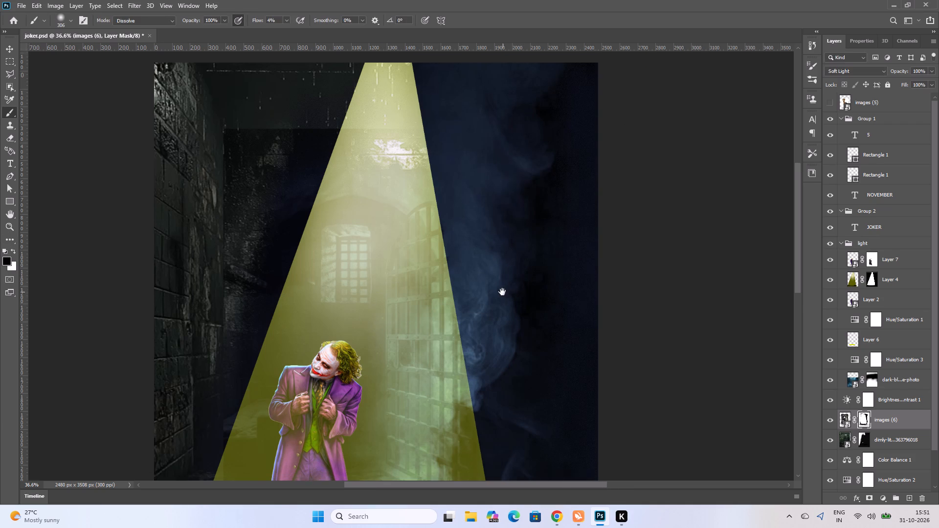
{"action": "scroll", "coordinate": [502, 292], "scroll_direction": "down", "scroll_amount": 8}
{"action": "scroll", "coordinate": [500, 286], "scroll_direction": "down", "scroll_amount": 4, "text": "ctrl"}
{"action": "scroll", "coordinate": [500, 284], "scroll_direction": "down", "scroll_amount": 2, "text": "alt"}
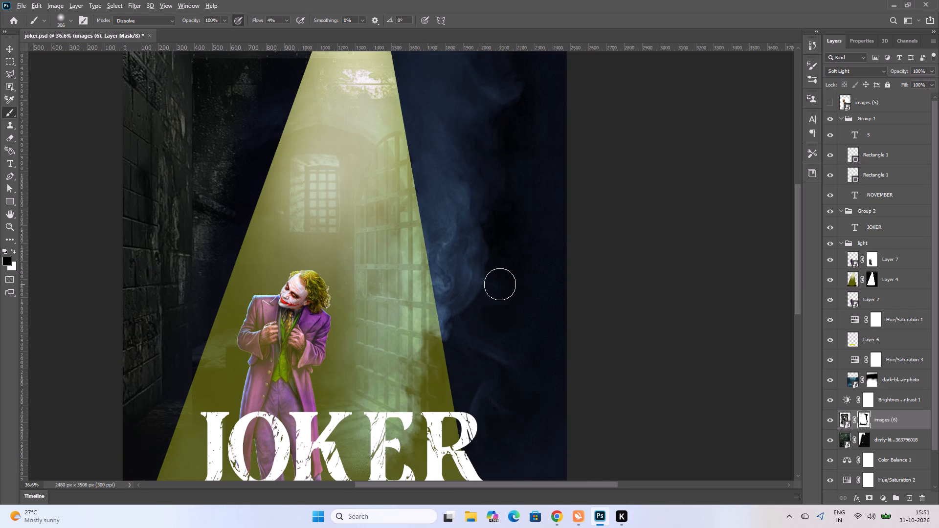
{"action": "scroll", "coordinate": [500, 284], "scroll_direction": "down", "scroll_amount": 4, "text": "alt"}
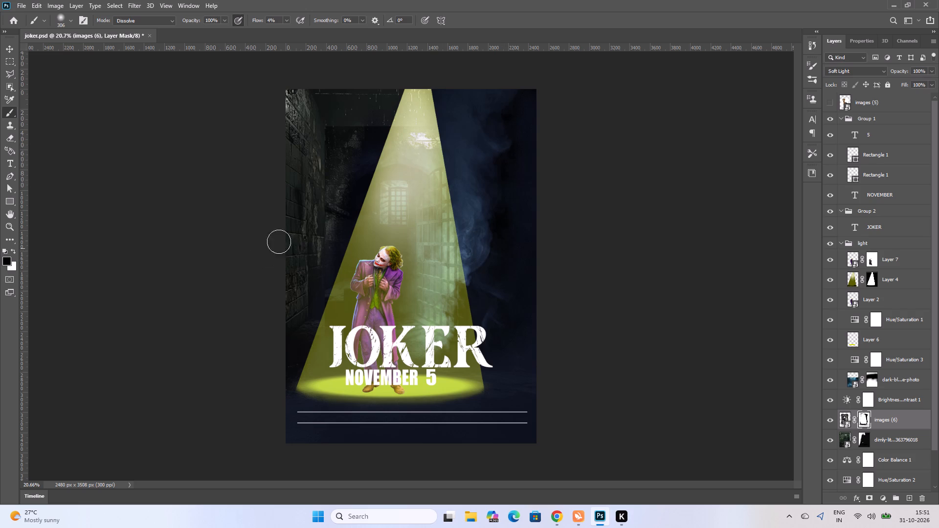
{"action": "left_click_drag", "start_coordinate": [340, 124], "coordinate": [323, 143]}
{"action": "left_click_drag", "start_coordinate": [327, 127], "coordinate": [316, 153]}
{"action": "left_click_drag", "start_coordinate": [317, 134], "coordinate": [321, 151]}
{"action": "left_click_drag", "start_coordinate": [321, 126], "coordinate": [322, 170]}
{"action": "left_click_drag", "start_coordinate": [313, 129], "coordinate": [347, 128]}
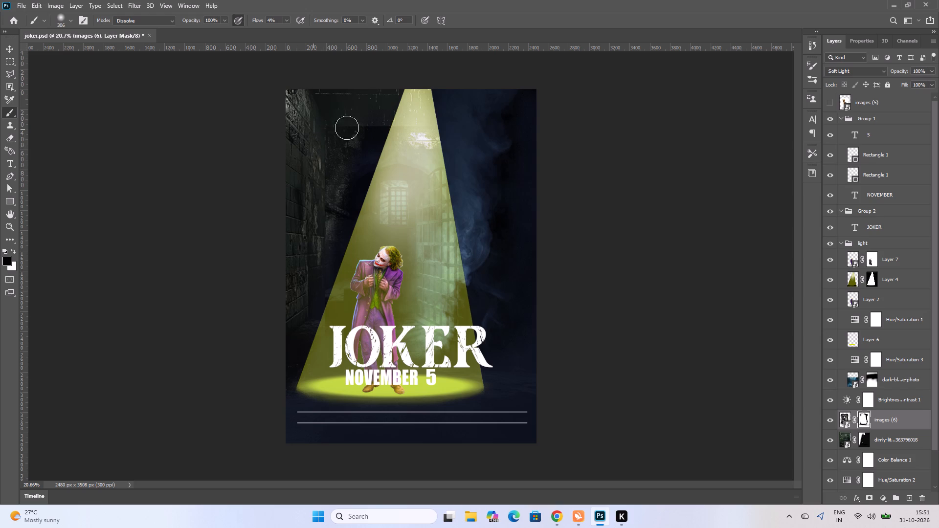
Brush black on the images (6) mask along the dark rectangle's top and left edges to soften them, finishing with the Move tool.
{"action": "left_click_drag", "start_coordinate": [347, 128], "coordinate": [382, 116]}
{"action": "left_click_drag", "start_coordinate": [380, 118], "coordinate": [330, 139]}
{"action": "left_click_drag", "start_coordinate": [389, 111], "coordinate": [381, 115]}
{"action": "left_click_drag", "start_coordinate": [393, 117], "coordinate": [340, 122]}
{"action": "left_click_drag", "start_coordinate": [353, 120], "coordinate": [340, 122]}
{"action": "left_click", "coordinate": [337, 121]}
{"action": "left_click_drag", "start_coordinate": [335, 119], "coordinate": [313, 176]}
{"action": "left_click_drag", "start_coordinate": [321, 142], "coordinate": [324, 207]}
{"action": "left_click_drag", "start_coordinate": [325, 164], "coordinate": [320, 283]}
{"action": "left_click_drag", "start_coordinate": [320, 183], "coordinate": [318, 277]}
{"action": "left_click_drag", "start_coordinate": [318, 186], "coordinate": [322, 239]}
{"action": "left_click_drag", "start_coordinate": [321, 183], "coordinate": [325, 215]}
{"action": "left_click_drag", "start_coordinate": [326, 195], "coordinate": [318, 249]}
{"action": "left_click_drag", "start_coordinate": [327, 143], "coordinate": [320, 210]}
{"action": "left_click", "coordinate": [343, 118]}
{"action": "left_click_drag", "start_coordinate": [350, 138], "coordinate": [397, 102]}
{"action": "left_click_drag", "start_coordinate": [348, 146], "coordinate": [249, 264]}
{"action": "left_click", "coordinate": [4, 46]}
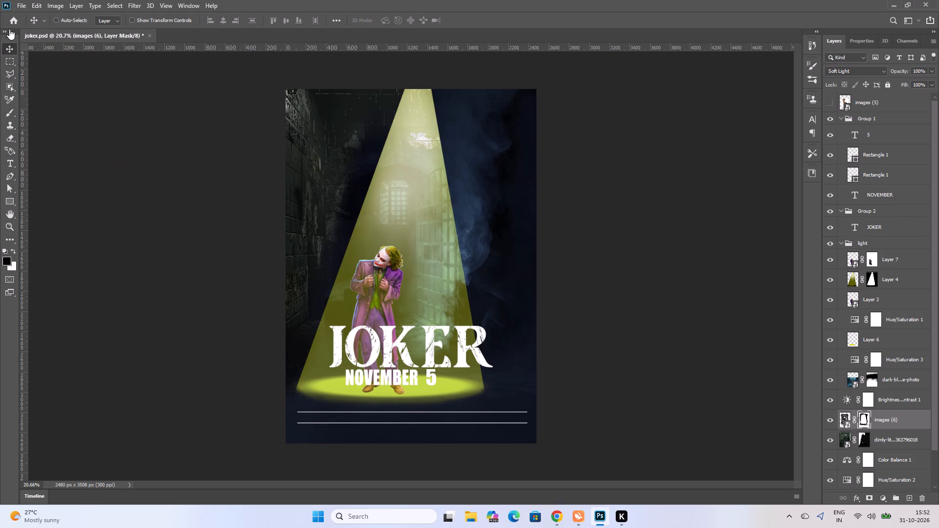
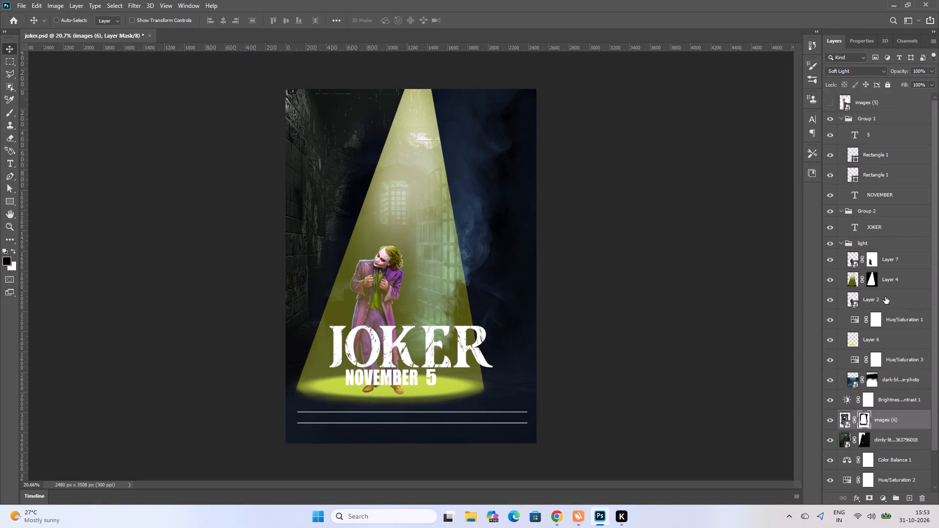
Enlarge the dimly-lit prison cell image layer proportionally to about 110.8% and apply the transform.
{"action": "left_click", "coordinate": [845, 416]}
{"action": "left_click", "coordinate": [842, 438]}
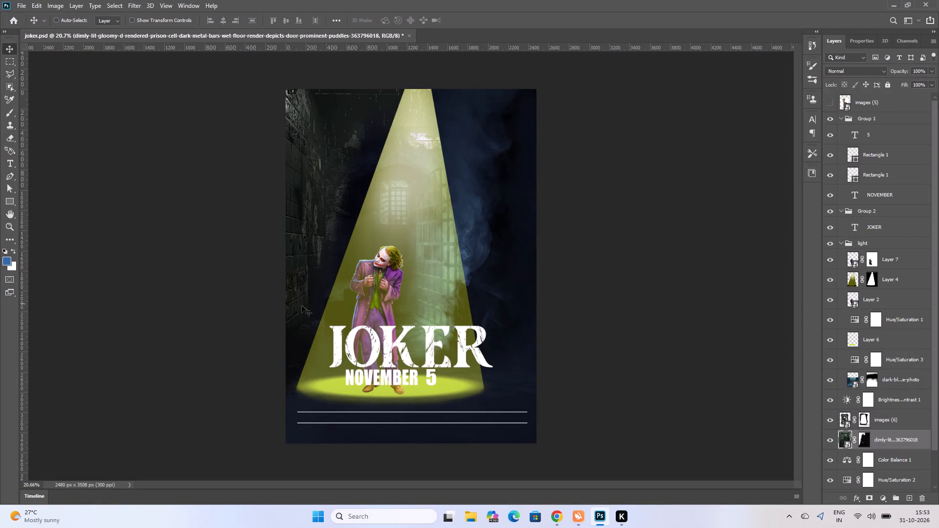
{"action": "key", "text": "ctrl+t"}
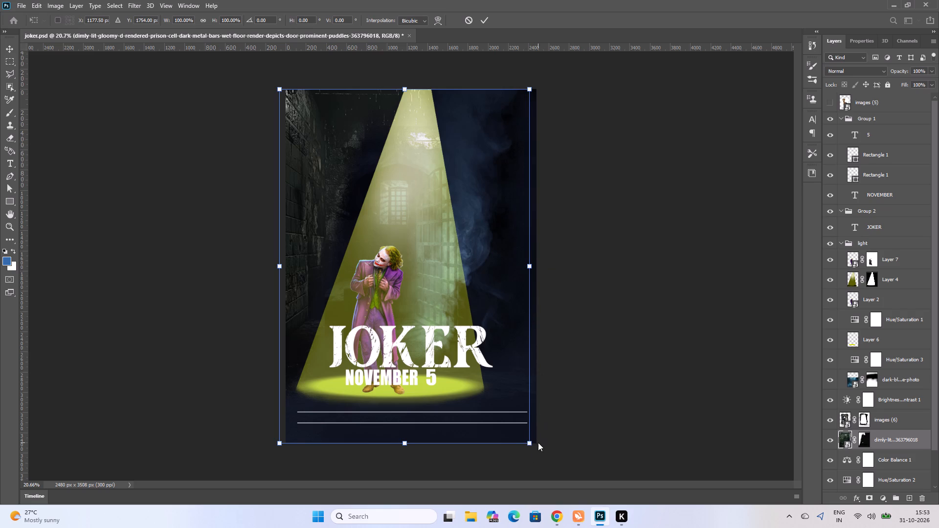
{"action": "left_click_drag", "start_coordinate": [531, 441], "coordinate": [562, 456], "text": "shift"}
{"action": "left_click_drag", "start_coordinate": [530, 444], "coordinate": [631, 513], "text": "shift"}
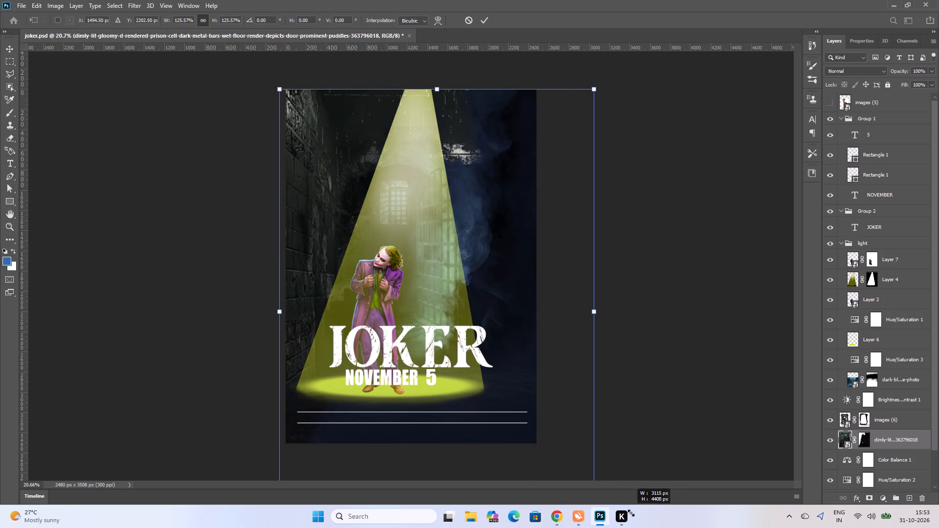
{"action": "left_click_drag", "start_coordinate": [631, 513], "coordinate": [545, 444], "text": "shift"}
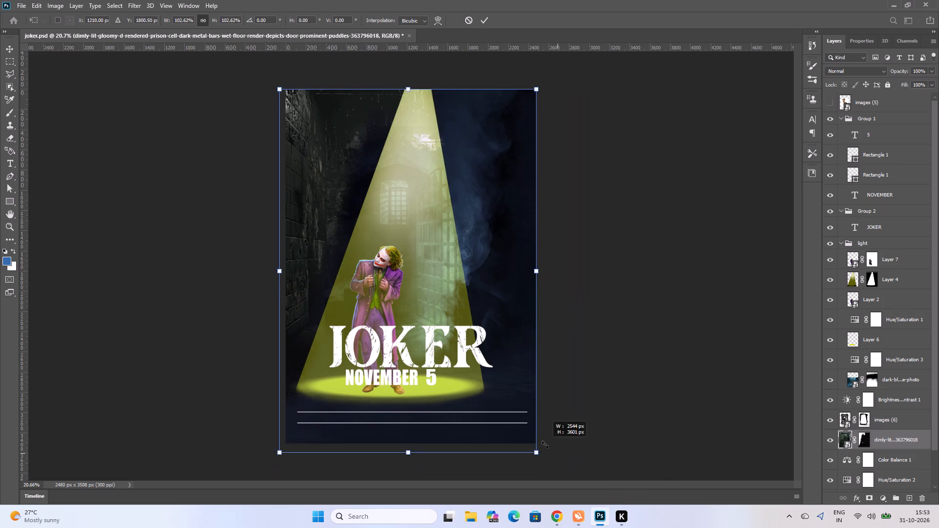
{"action": "left_click_drag", "start_coordinate": [545, 444], "coordinate": [567, 475], "text": "shift"}
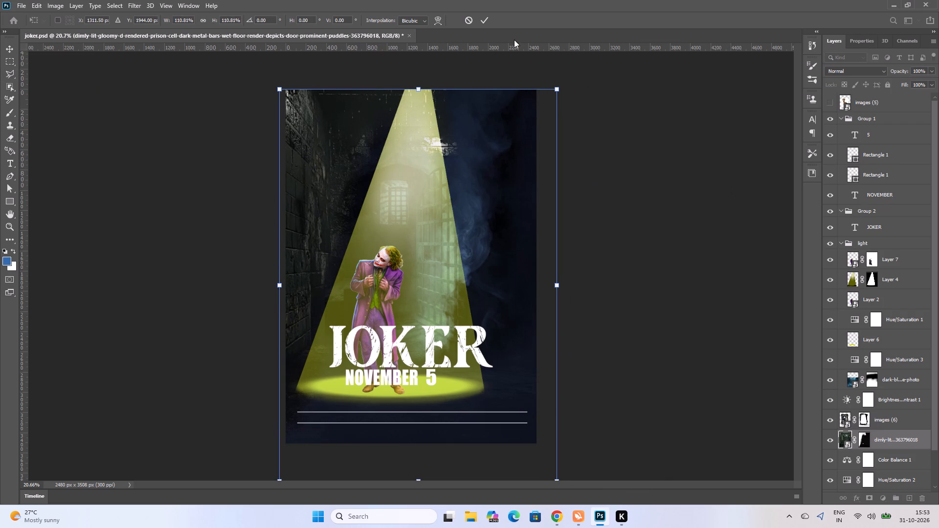
{"action": "left_click", "coordinate": [485, 20]}
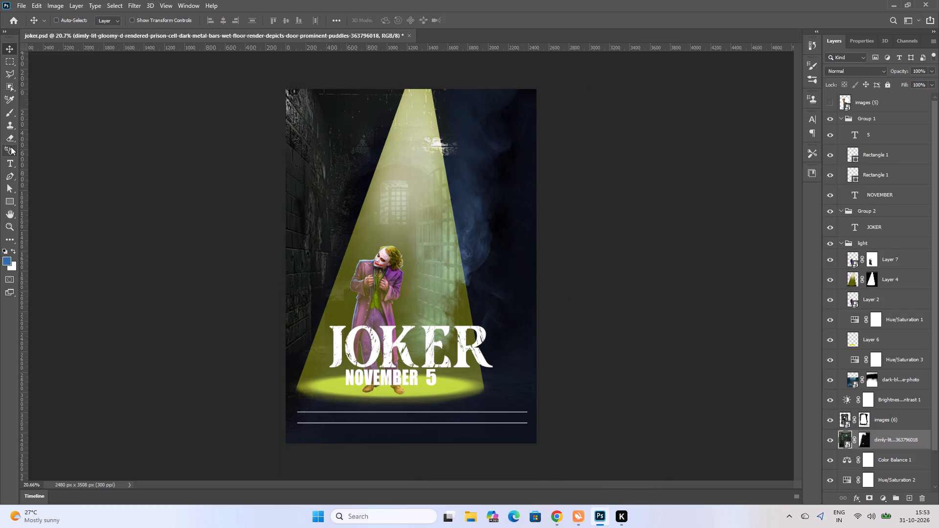
Set the foreground colour to black (000000) and brush the dimly-lit layer's mask over the white patch at the beam's upper right edge.
{"action": "left_click", "coordinate": [7, 118]}
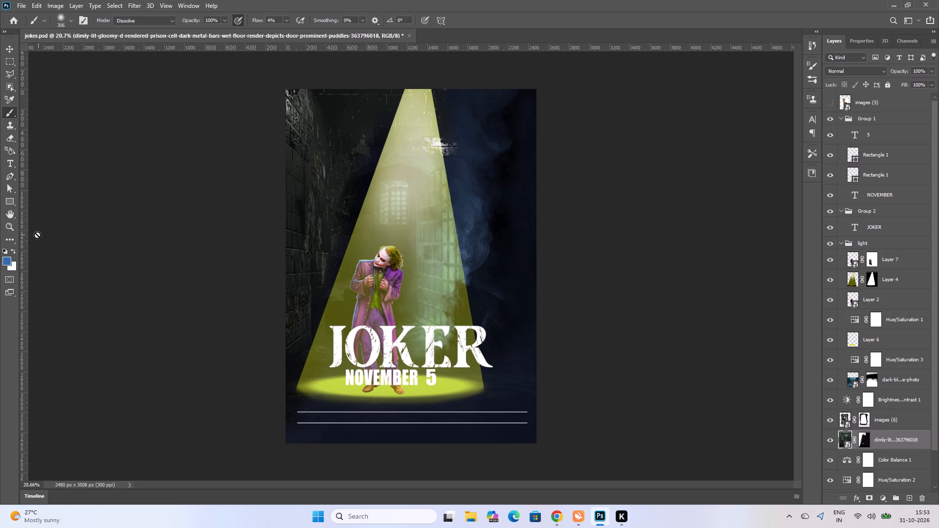
{"action": "left_click", "coordinate": [5, 261]}
{"action": "left_click_drag", "start_coordinate": [597, 177], "coordinate": [457, 262]}
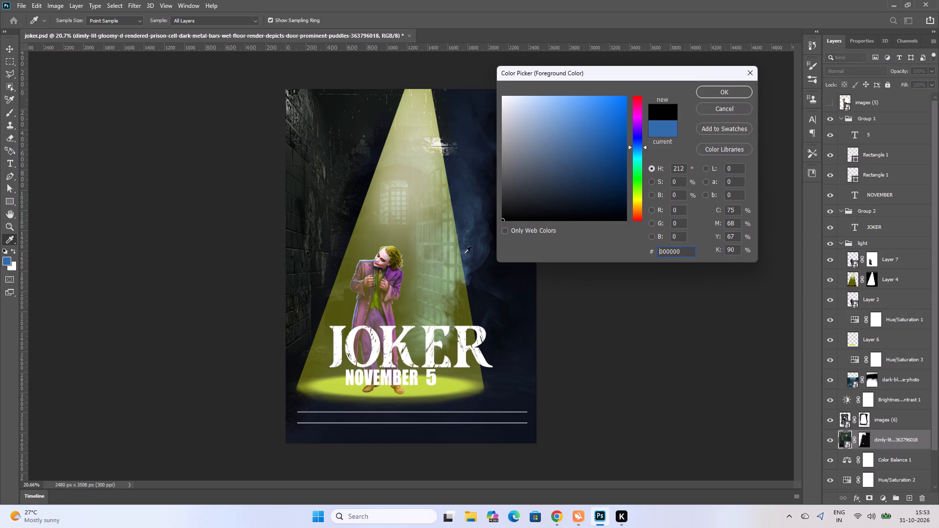
{"action": "left_click", "coordinate": [738, 89]}
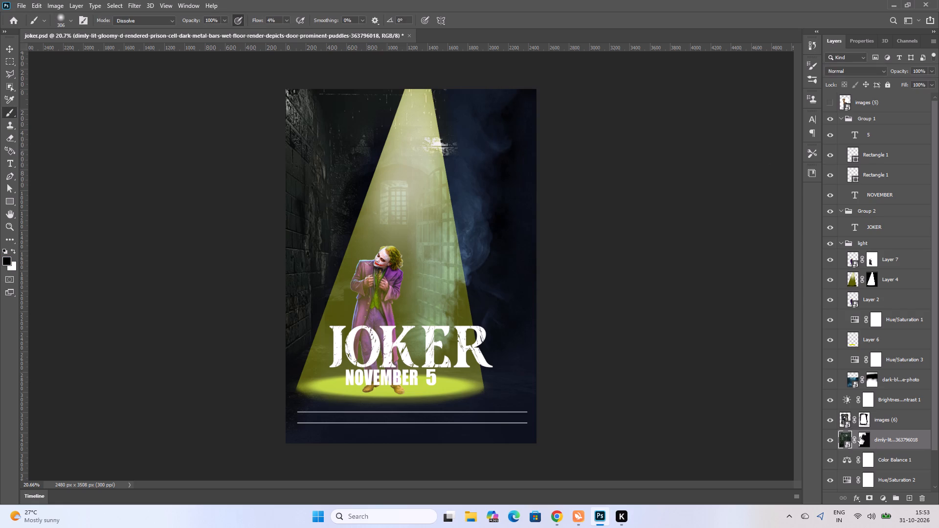
{"action": "left_click", "coordinate": [866, 446]}
{"action": "left_click_drag", "start_coordinate": [432, 95], "coordinate": [449, 138]}
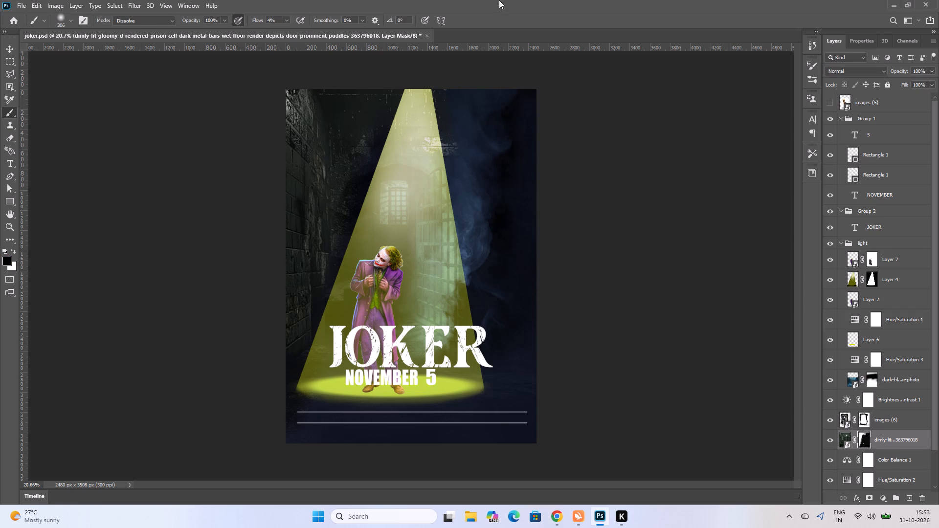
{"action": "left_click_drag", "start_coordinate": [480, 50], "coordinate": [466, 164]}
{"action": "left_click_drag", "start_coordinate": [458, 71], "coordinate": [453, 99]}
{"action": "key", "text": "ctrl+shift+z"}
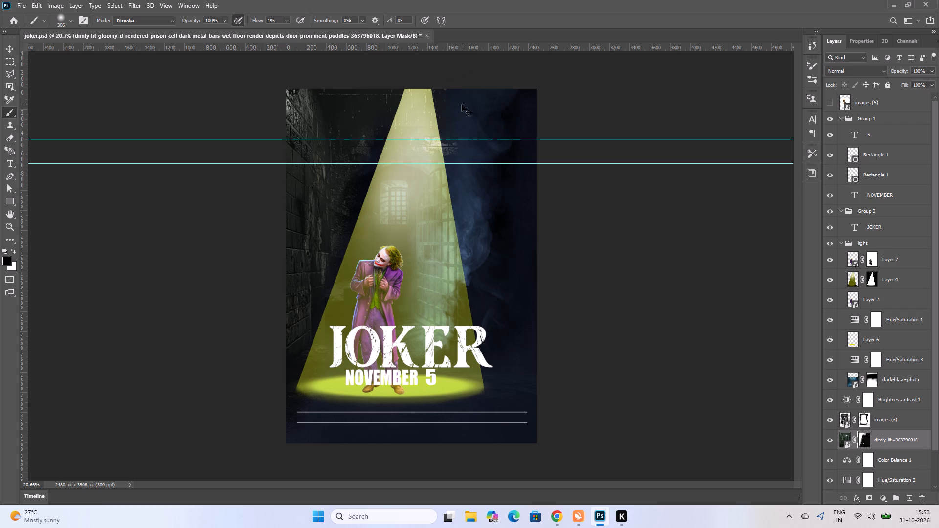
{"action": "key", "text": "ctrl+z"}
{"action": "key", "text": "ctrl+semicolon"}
Brush black on the dimly-lit layer's mask down the beam's upper right edge to fade out the leftover bright patch.
{"action": "left_click_drag", "start_coordinate": [446, 92], "coordinate": [444, 137]}
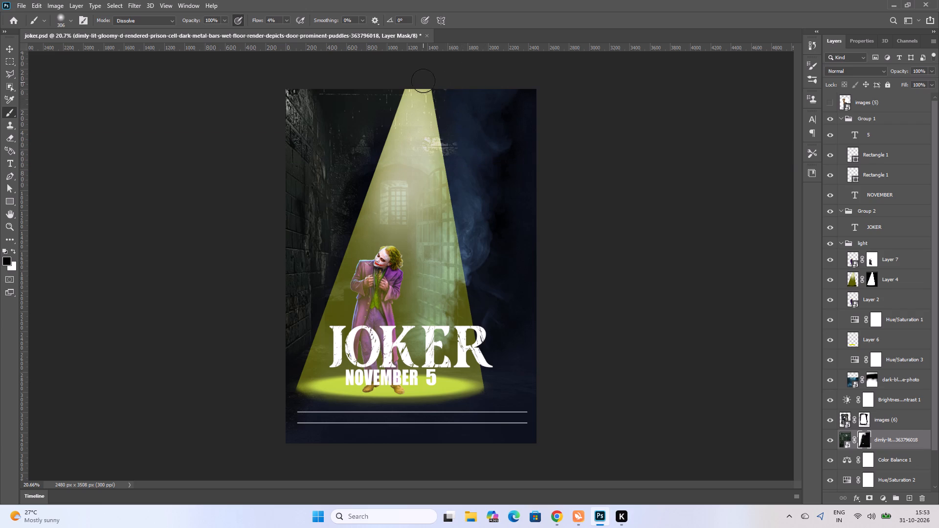
{"action": "left_click_drag", "start_coordinate": [423, 77], "coordinate": [437, 156]}
{"action": "left_click_drag", "start_coordinate": [436, 96], "coordinate": [449, 171]}
{"action": "left_click_drag", "start_coordinate": [449, 98], "coordinate": [460, 162]}
{"action": "left_click_drag", "start_coordinate": [449, 98], "coordinate": [453, 149]}
{"action": "left_click_drag", "start_coordinate": [445, 127], "coordinate": [433, 166]}
{"action": "left_click_drag", "start_coordinate": [429, 138], "coordinate": [430, 146]}
Continue the black brushing on the dimly-lit mask from the beam's top down along its right edge beside the smoke.
{"action": "left_click_drag", "start_coordinate": [412, 71], "coordinate": [429, 156]}
{"action": "left_click_drag", "start_coordinate": [419, 91], "coordinate": [437, 152]}
{"action": "left_click_drag", "start_coordinate": [426, 100], "coordinate": [441, 150]}
{"action": "left_click_drag", "start_coordinate": [441, 95], "coordinate": [454, 147]}
{"action": "left_click_drag", "start_coordinate": [450, 113], "coordinate": [453, 175]}
{"action": "left_click_drag", "start_coordinate": [428, 87], "coordinate": [444, 197]}
{"action": "left_click_drag", "start_coordinate": [445, 148], "coordinate": [458, 251]}
{"action": "left_click_drag", "start_coordinate": [445, 123], "coordinate": [492, 277]}
{"action": "left_click_drag", "start_coordinate": [436, 123], "coordinate": [470, 219]}
{"action": "left_click_drag", "start_coordinate": [454, 140], "coordinate": [465, 207]}
{"action": "left_click_drag", "start_coordinate": [460, 167], "coordinate": [464, 210]}
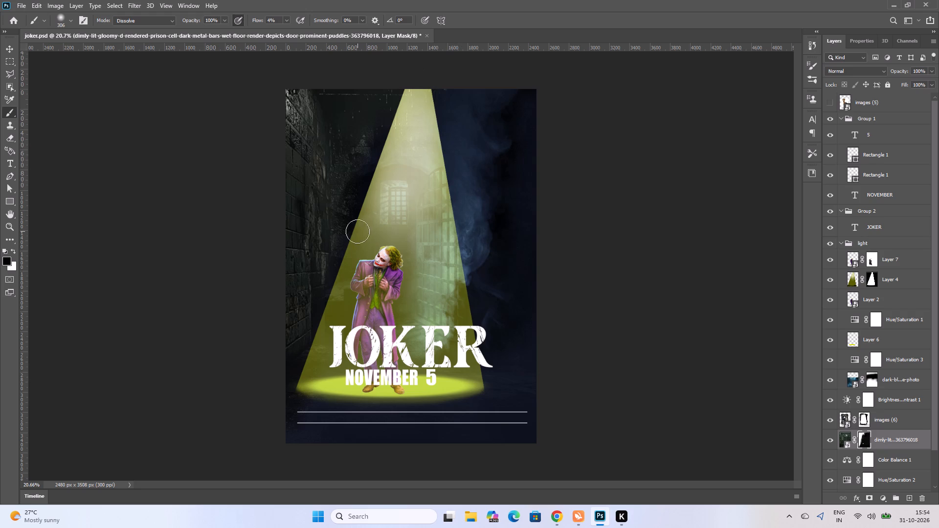
Brush black on the dimly-lit mask beside the Joker figure and down the beam's lower right edge beside the JOKER title.
{"action": "left_click_drag", "start_coordinate": [358, 201], "coordinate": [360, 222]}
{"action": "left_click_drag", "start_coordinate": [393, 266], "coordinate": [411, 308]}
{"action": "left_click_drag", "start_coordinate": [460, 301], "coordinate": [483, 353]}
{"action": "left_click_drag", "start_coordinate": [490, 346], "coordinate": [500, 375]}
{"action": "left_click_drag", "start_coordinate": [466, 267], "coordinate": [501, 345]}
Brush black on the dimly-lit mask at the poster's top edge, just right of the beam, to soften the remaining hard edge.
{"action": "left_click_drag", "start_coordinate": [433, 86], "coordinate": [453, 108]}
{"action": "left_click_drag", "start_coordinate": [453, 99], "coordinate": [455, 110]}
{"action": "left_click_drag", "start_coordinate": [451, 99], "coordinate": [452, 106]}
{"action": "left_click_drag", "start_coordinate": [449, 95], "coordinate": [457, 117]}
{"action": "left_click", "coordinate": [447, 97]}
{"action": "left_click", "coordinate": [441, 93]}
{"action": "left_click", "coordinate": [450, 86]}
{"action": "left_click", "coordinate": [448, 89]}
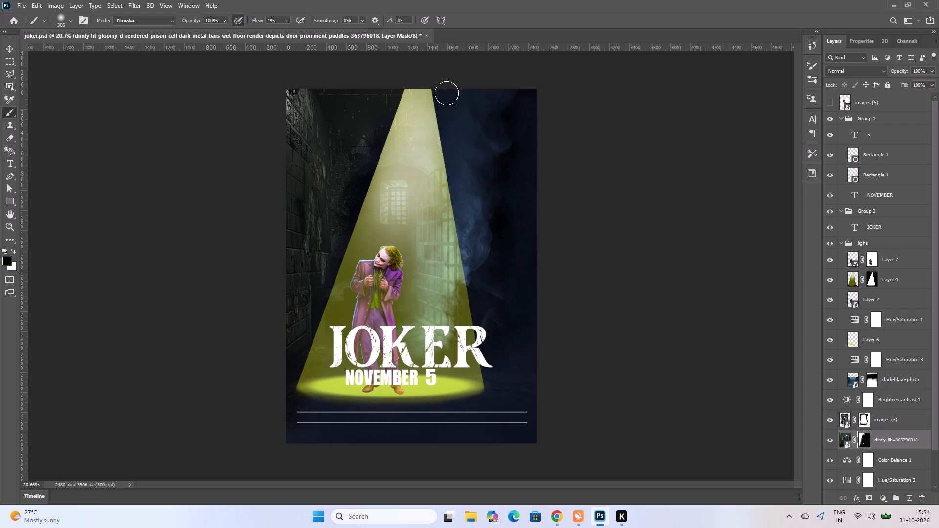
{"action": "left_click_drag", "start_coordinate": [447, 92], "coordinate": [440, 98]}
{"action": "left_click", "coordinate": [442, 94]}
{"action": "left_click_drag", "start_coordinate": [445, 90], "coordinate": [434, 98]}
{"action": "left_click_drag", "start_coordinate": [435, 96], "coordinate": [432, 104]}
{"action": "left_click_drag", "start_coordinate": [432, 92], "coordinate": [430, 117]}
Brush black on the dimly-lit mask down through the beam, along its right side and across the poster's bottom.
{"action": "left_click_drag", "start_coordinate": [419, 112], "coordinate": [413, 138]}
{"action": "left_click_drag", "start_coordinate": [409, 128], "coordinate": [404, 144]}
{"action": "left_click_drag", "start_coordinate": [403, 138], "coordinate": [402, 144]}
{"action": "left_click_drag", "start_coordinate": [400, 130], "coordinate": [400, 146]}
{"action": "left_click_drag", "start_coordinate": [407, 143], "coordinate": [407, 161]}
{"action": "left_click_drag", "start_coordinate": [409, 154], "coordinate": [431, 185]}
{"action": "left_click_drag", "start_coordinate": [431, 179], "coordinate": [508, 310]}
{"action": "left_click_drag", "start_coordinate": [496, 337], "coordinate": [514, 399]}
{"action": "left_click_drag", "start_coordinate": [516, 397], "coordinate": [270, 389]}
{"action": "left_click_drag", "start_coordinate": [254, 369], "coordinate": [353, 469]}
Brush black on the dimly-lit mask over the poster's lower left corner around the ends of the two white lines.
{"action": "left_click_drag", "start_coordinate": [298, 416], "coordinate": [294, 434]}
{"action": "left_click_drag", "start_coordinate": [298, 427], "coordinate": [294, 449]}
{"action": "left_click", "coordinate": [293, 419]}
{"action": "left_click_drag", "start_coordinate": [295, 416], "coordinate": [294, 421]}
{"action": "left_click_drag", "start_coordinate": [293, 420], "coordinate": [275, 436]}
{"action": "left_click_drag", "start_coordinate": [291, 413], "coordinate": [310, 423]}
{"action": "left_click_drag", "start_coordinate": [304, 410], "coordinate": [300, 417]}
{"action": "left_click_drag", "start_coordinate": [304, 406], "coordinate": [300, 418]}
{"action": "left_click_drag", "start_coordinate": [285, 410], "coordinate": [281, 430]}
{"action": "left_click_drag", "start_coordinate": [269, 416], "coordinate": [368, 443]}
Brush black on the dimly-lit mask near the beam's lower right and down the poster's right edge.
{"action": "left_click_drag", "start_coordinate": [461, 390], "coordinate": [504, 411]}
{"action": "left_click_drag", "start_coordinate": [571, 257], "coordinate": [682, 390]}
{"action": "left_click_drag", "start_coordinate": [493, 144], "coordinate": [545, 321]}
{"action": "left_click_drag", "start_coordinate": [540, 101], "coordinate": [555, 198]}
{"action": "left_click_drag", "start_coordinate": [562, 202], "coordinate": [606, 380]}
Save the joker.psd document.
{"action": "key", "text": "ctrl+s"}
{"action": "key", "text": "ctrl+s"}
{"action": "key", "text": "ctrl+s"}
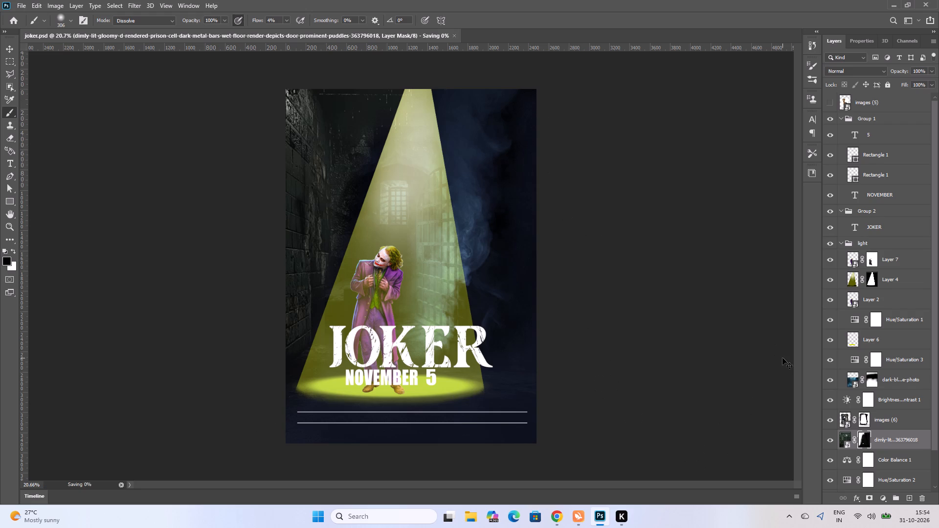
{"action": "key", "text": "ctrl+s"}
{"action": "key", "text": "ctrl+s"}
{"action": "key", "text": "ctrl+s"}
{"action": "key", "text": "ctrl+s"}
{"action": "key", "text": "ctrl+s"}
{"action": "key", "text": "ctrl+s"}
{"action": "key", "text": "ctrl+s"}
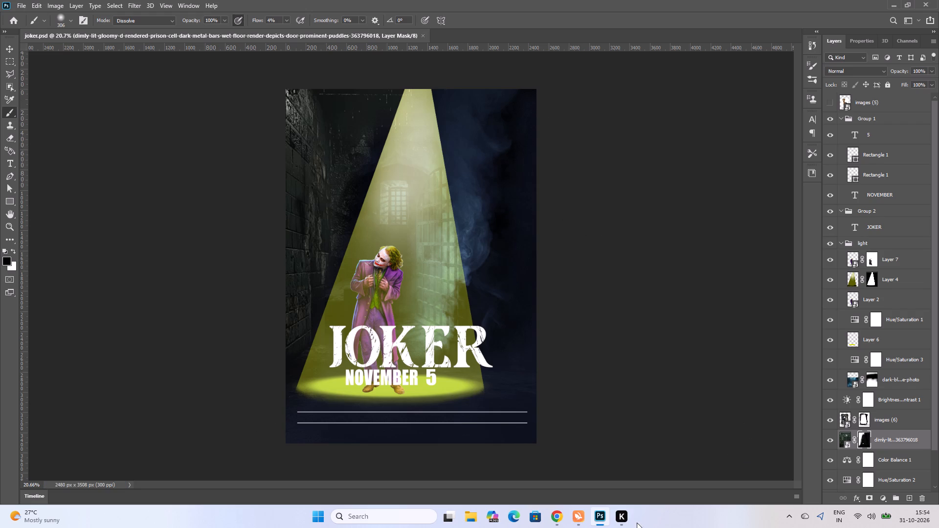